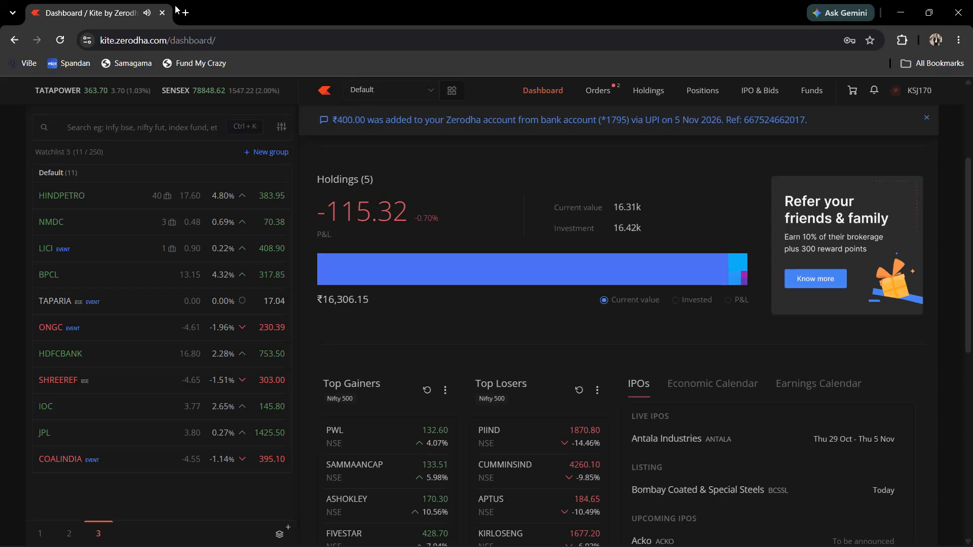
# Open the Orders page in Kite and expand the Trades section to review today's executed order and trade.
pyautogui.click(582, 94)
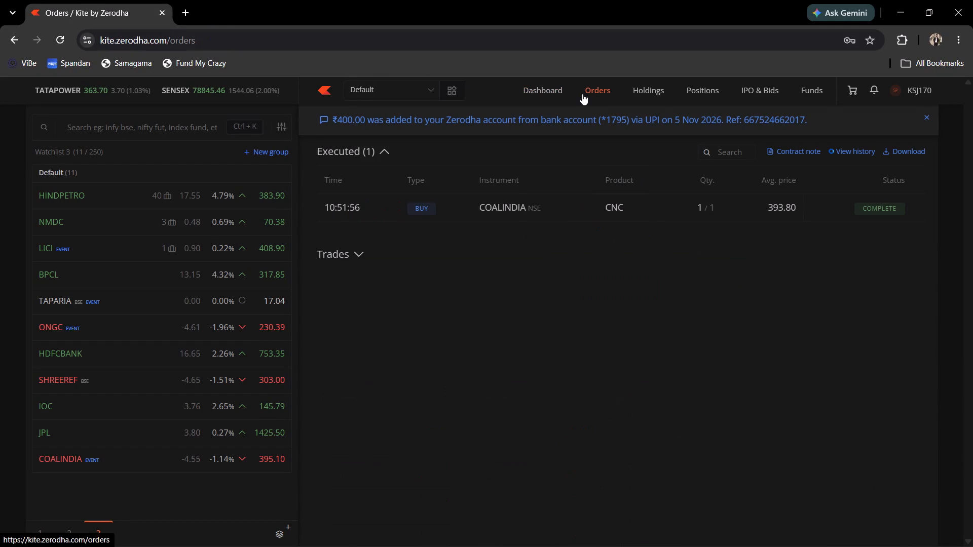
pyautogui.click(365, 251)
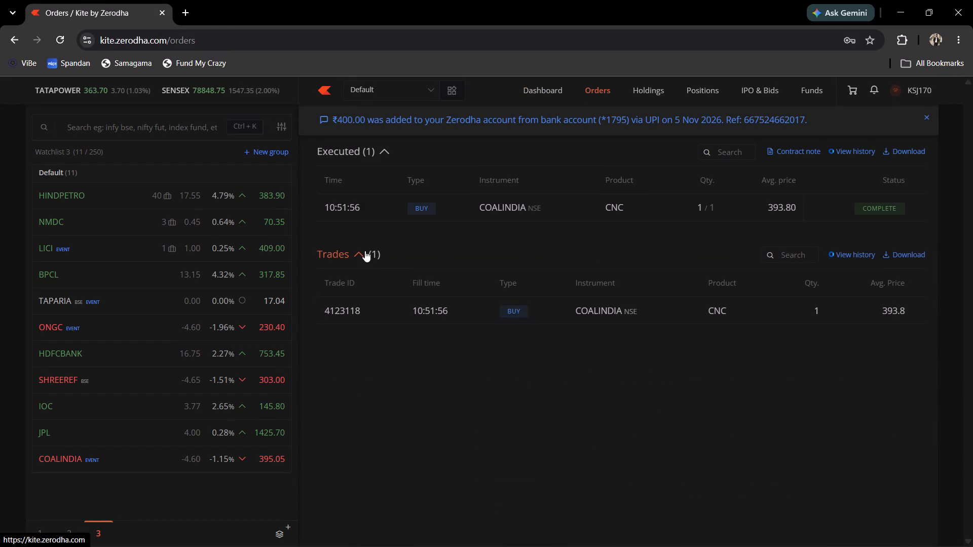
pyautogui.doubleClick(365, 251)
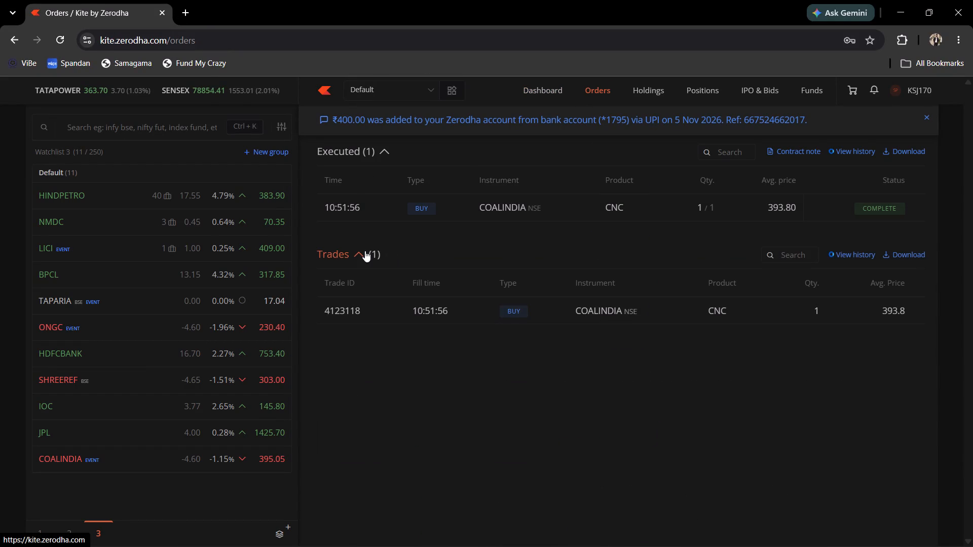
pyautogui.click(365, 251)
pyautogui.click(365, 251)
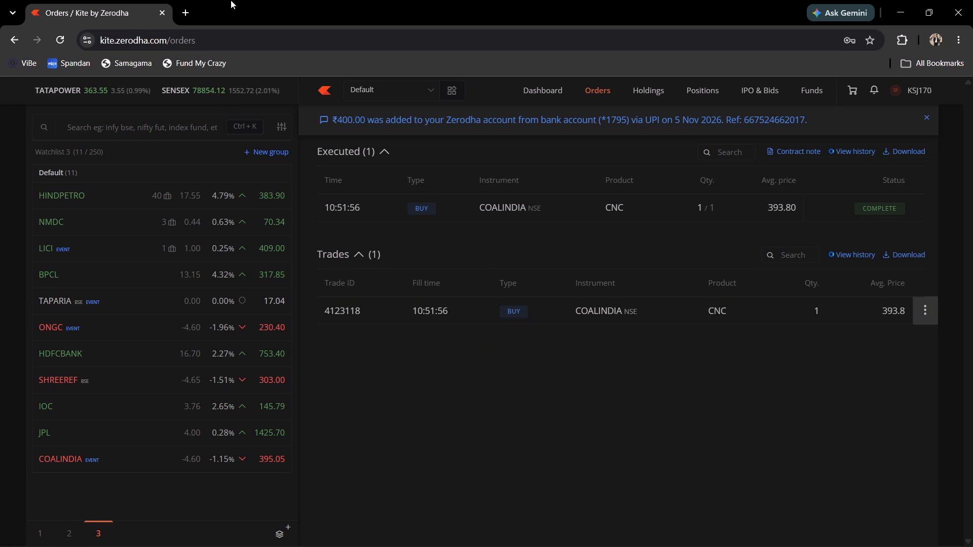
# Open the ZERODHA PORTFOLIO TRACKER spreadsheet from Google Sheets in a new browser tab.
pyautogui.click(177, 6)
pyautogui.click(944, 127)
pyautogui.click(933, 106)
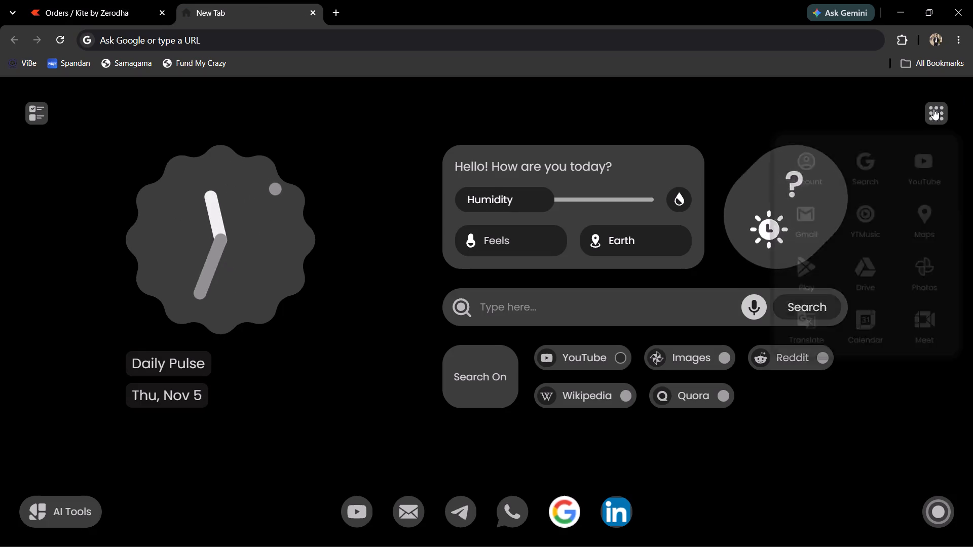
pyautogui.scroll(-10, 878, 317)
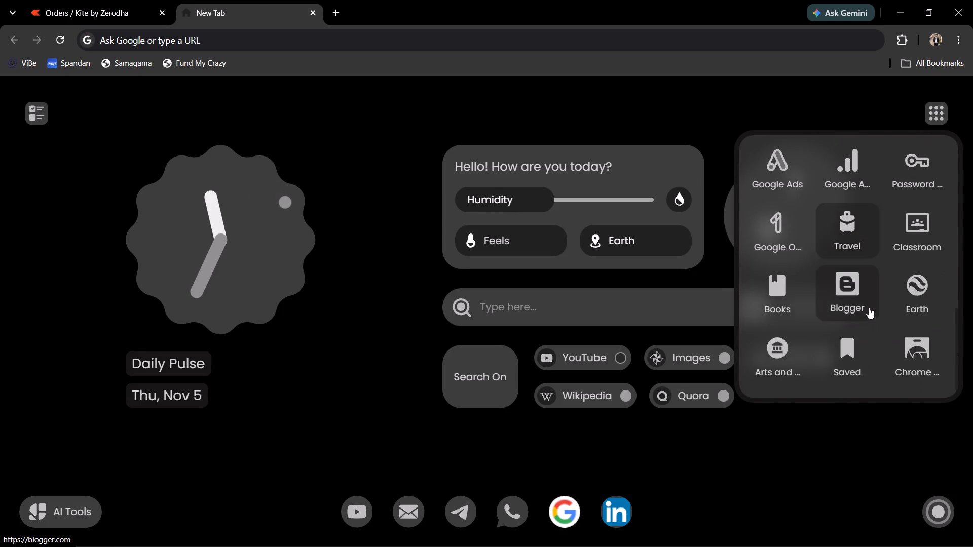
pyautogui.scroll(3, 865, 303)
pyautogui.click(865, 291)
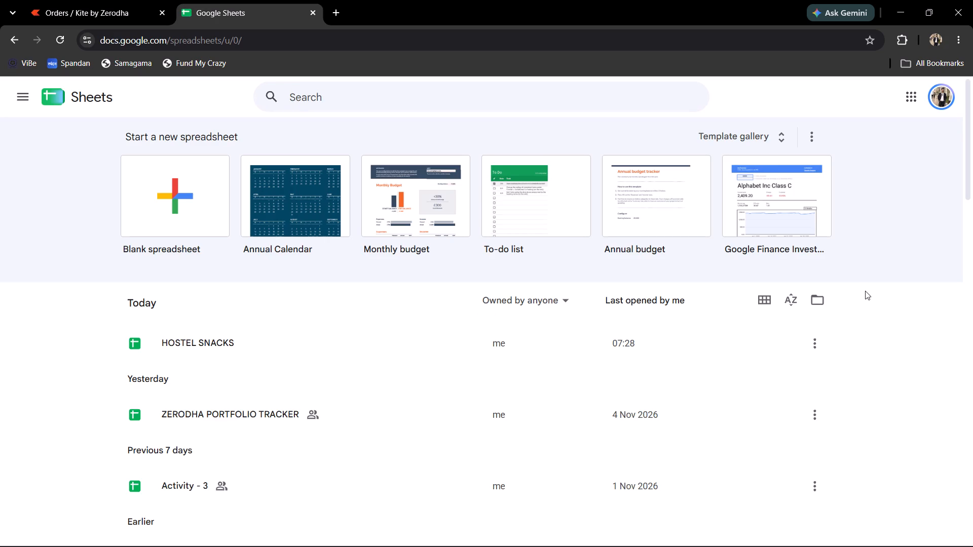
pyautogui.click(638, 426)
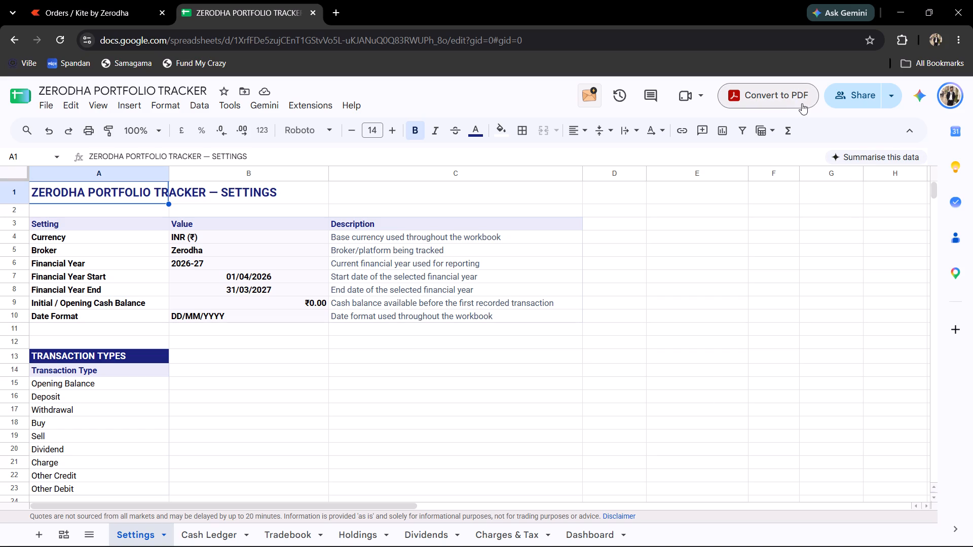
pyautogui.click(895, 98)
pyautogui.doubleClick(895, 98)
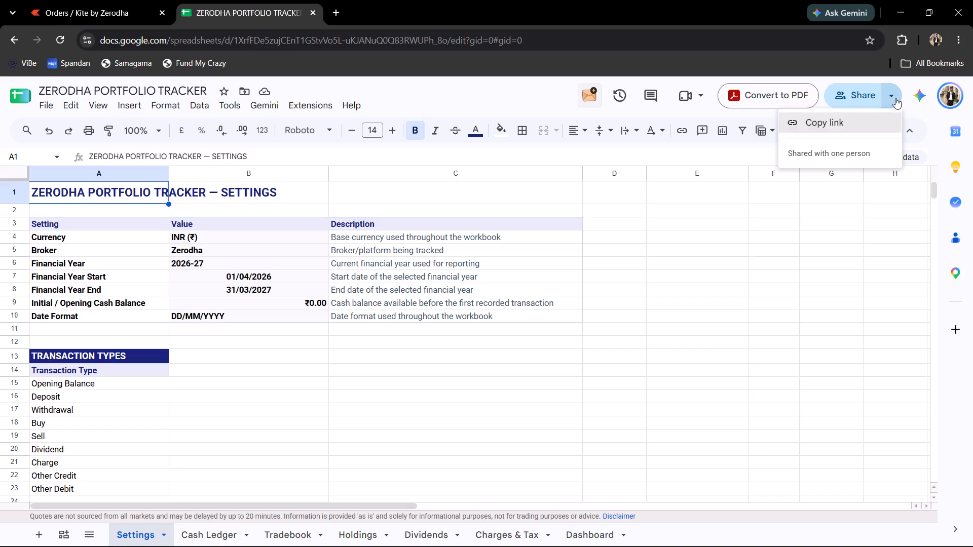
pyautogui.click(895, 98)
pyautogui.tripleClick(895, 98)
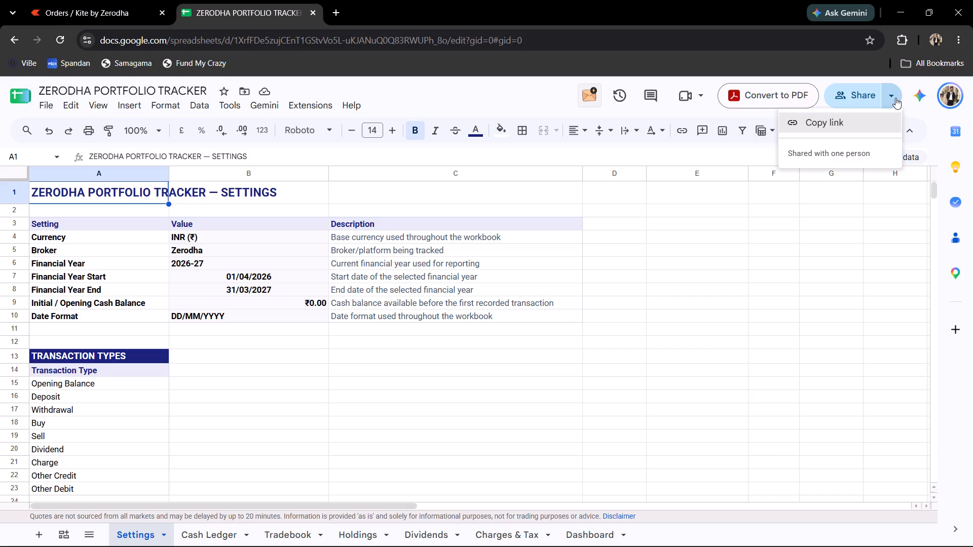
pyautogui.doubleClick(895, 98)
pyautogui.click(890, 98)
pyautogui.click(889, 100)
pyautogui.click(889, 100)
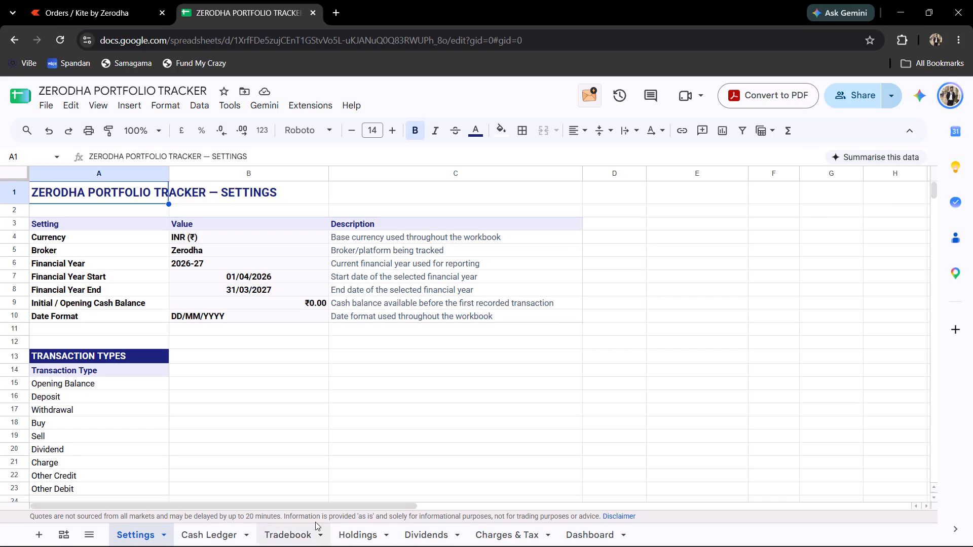
# In the Cash Ledger sheet, start a new entry in row 23 with date 5/11/26 and transaction type Deposit.
pyautogui.click(227, 527)
pyautogui.scroll(-4, 254, 386)
pyautogui.scroll(2, 252, 390)
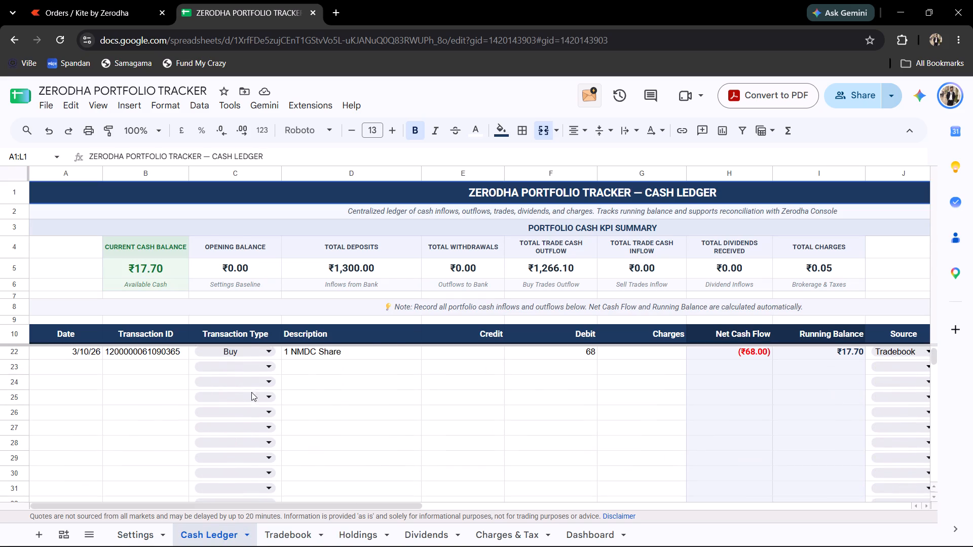
pyautogui.scroll(1, 215, 405)
pyautogui.click(93, 451)
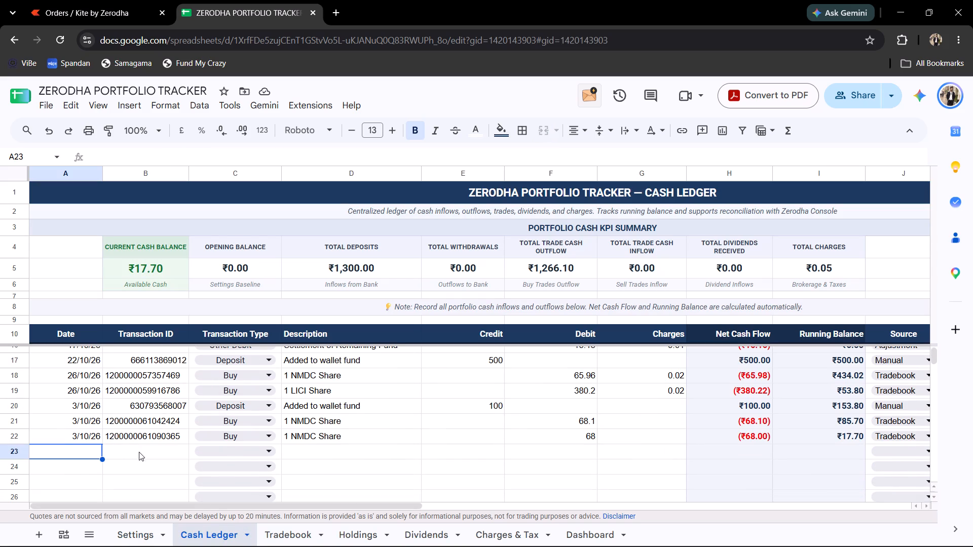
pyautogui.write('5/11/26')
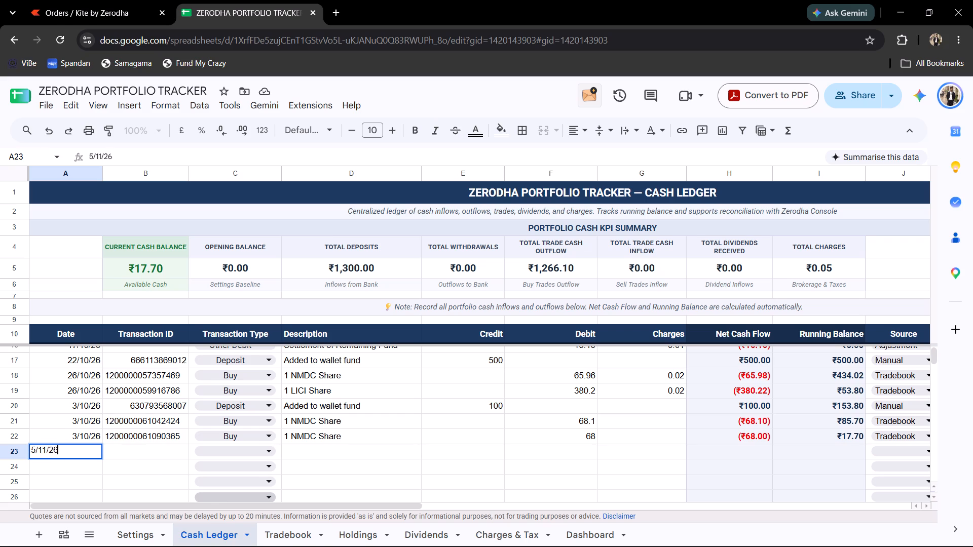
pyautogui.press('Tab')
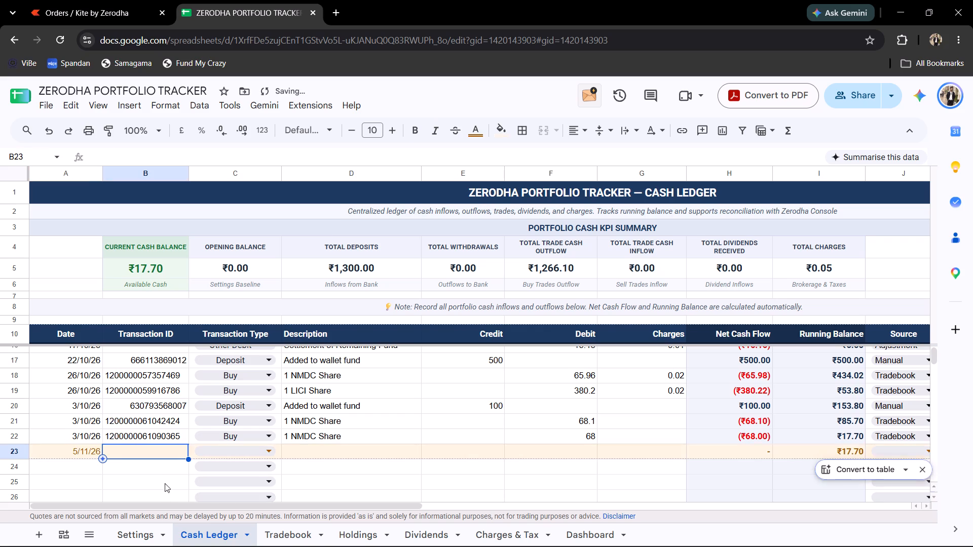
pyautogui.click(221, 453)
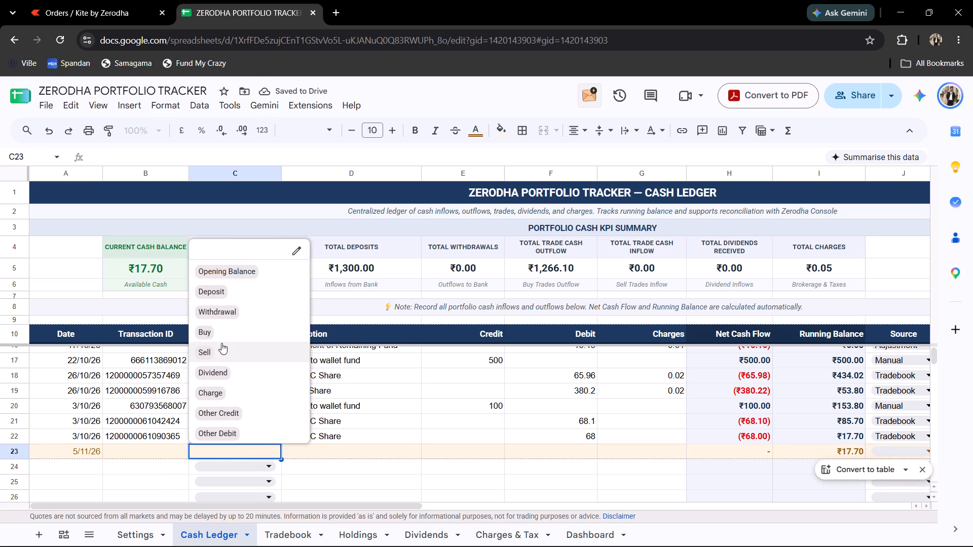
pyautogui.click(236, 295)
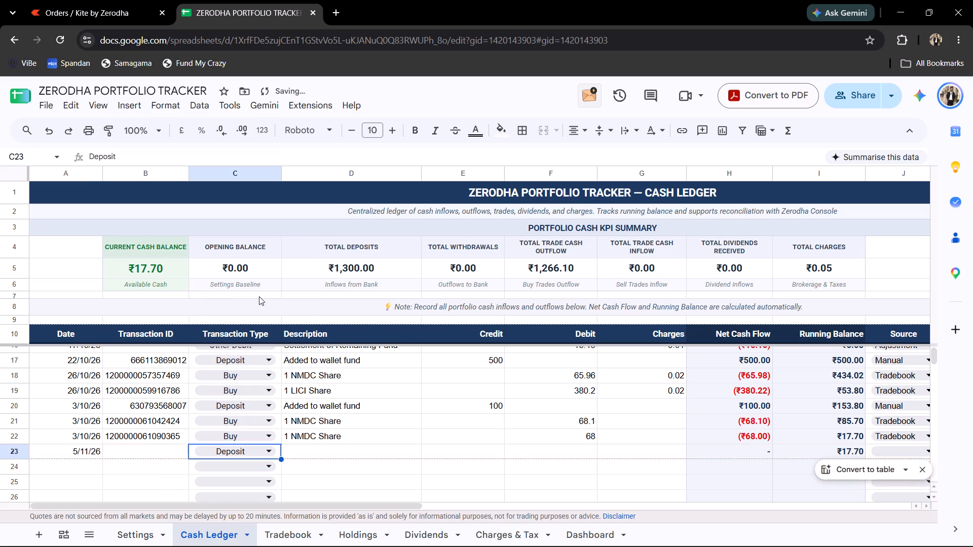
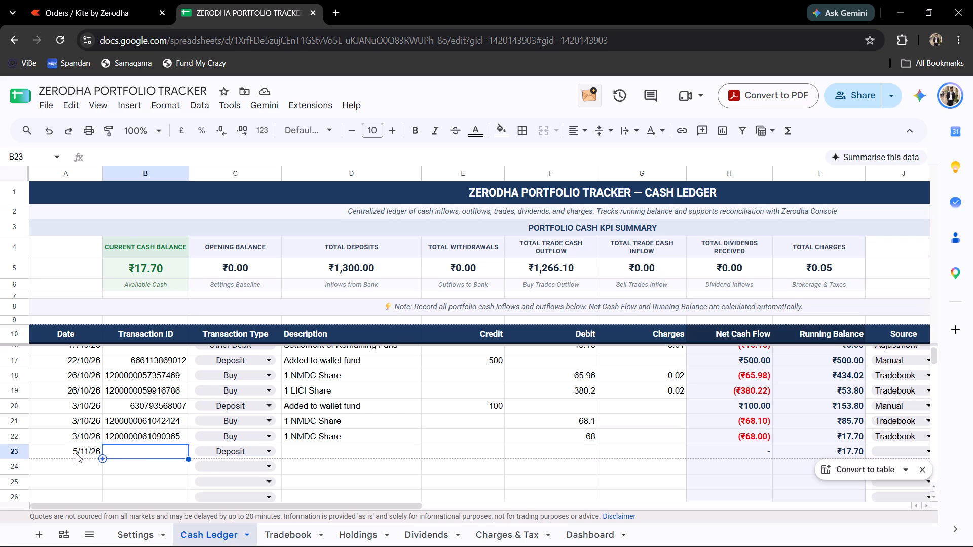
# Enter the deposit's transaction ID in row 23 of the Cash Ledger.
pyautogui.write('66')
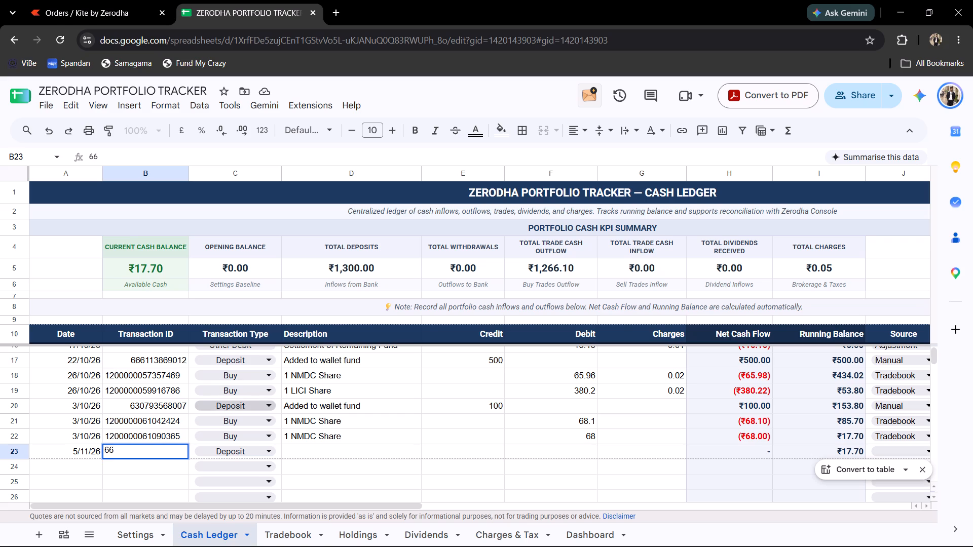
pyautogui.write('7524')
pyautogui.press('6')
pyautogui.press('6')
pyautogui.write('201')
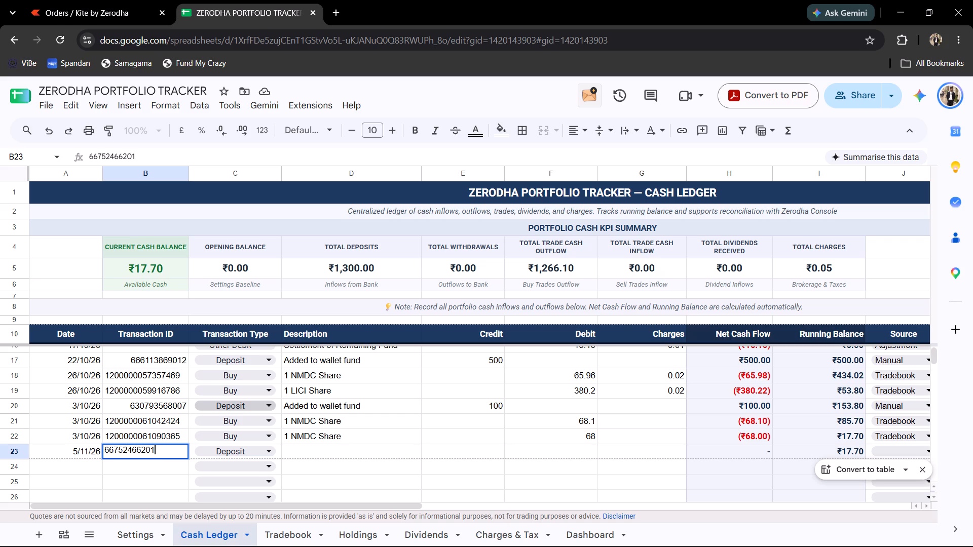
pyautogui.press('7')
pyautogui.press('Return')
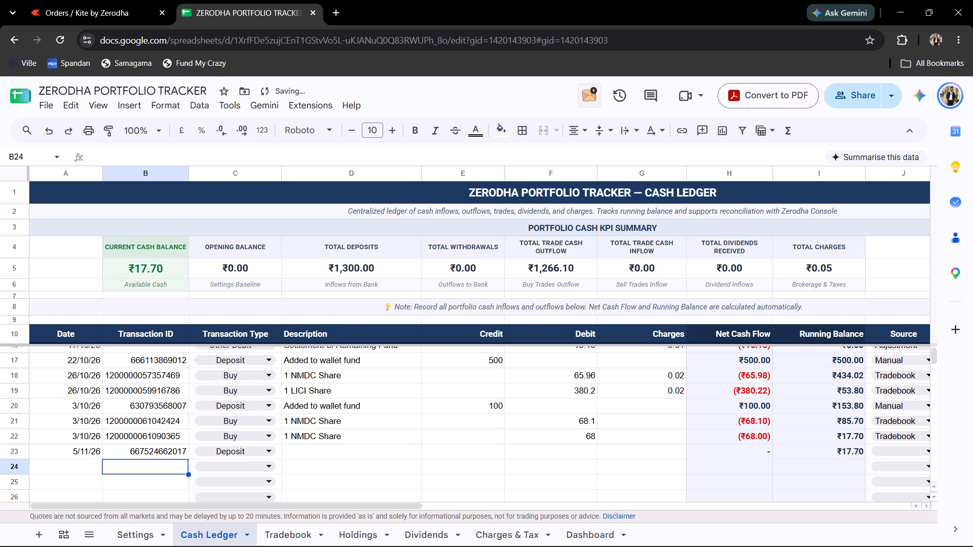
# Set the description of the row 23 deposit to "Added to wallet fund".
pyautogui.click(314, 458)
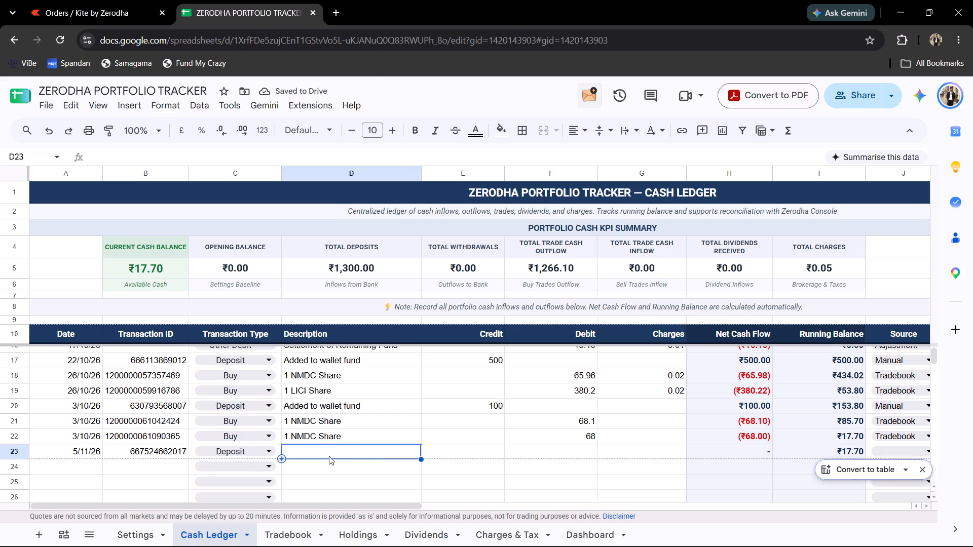
pyautogui.scroll(1, 363, 457)
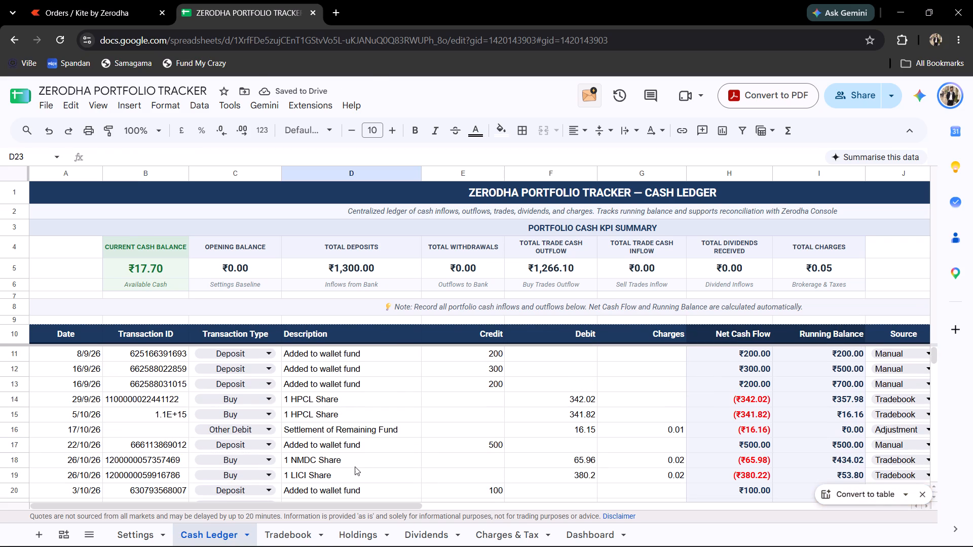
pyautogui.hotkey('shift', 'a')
pyautogui.press('Tab')
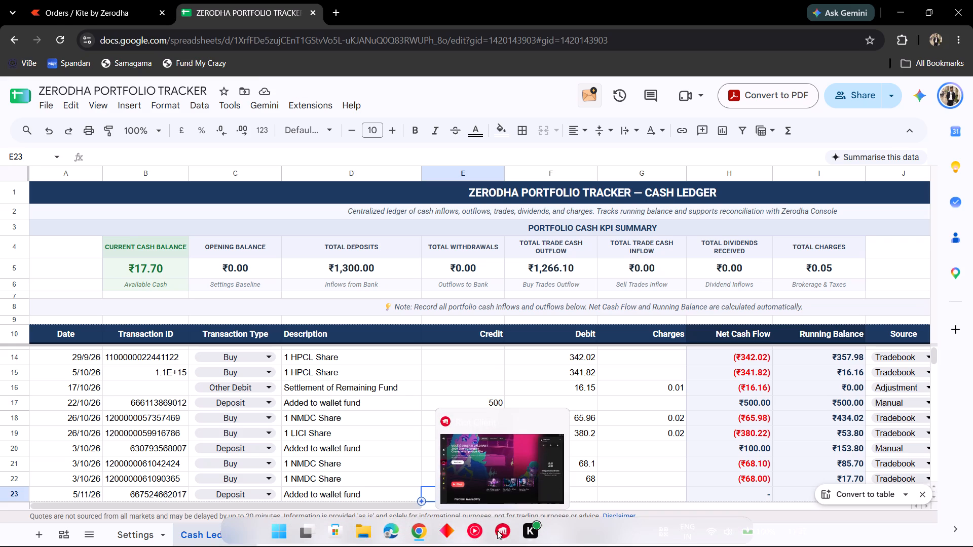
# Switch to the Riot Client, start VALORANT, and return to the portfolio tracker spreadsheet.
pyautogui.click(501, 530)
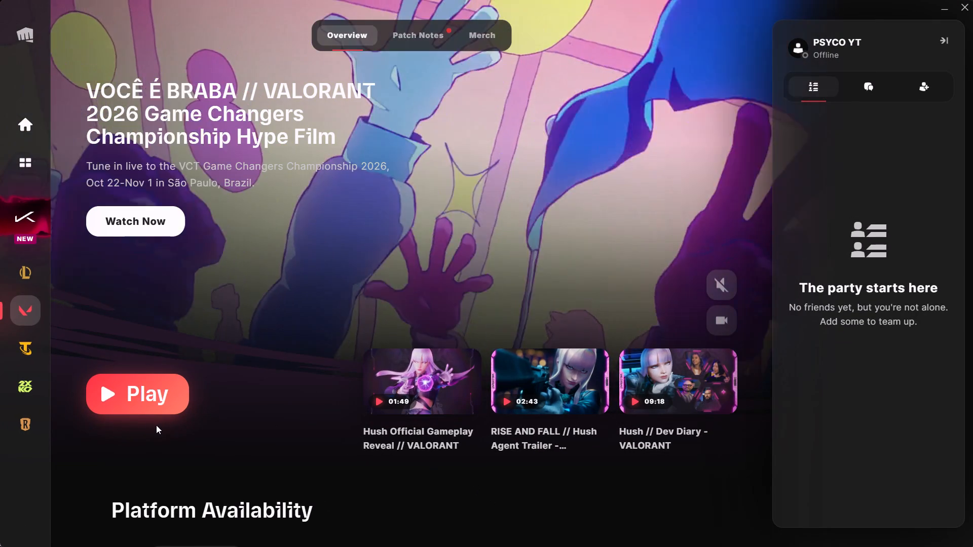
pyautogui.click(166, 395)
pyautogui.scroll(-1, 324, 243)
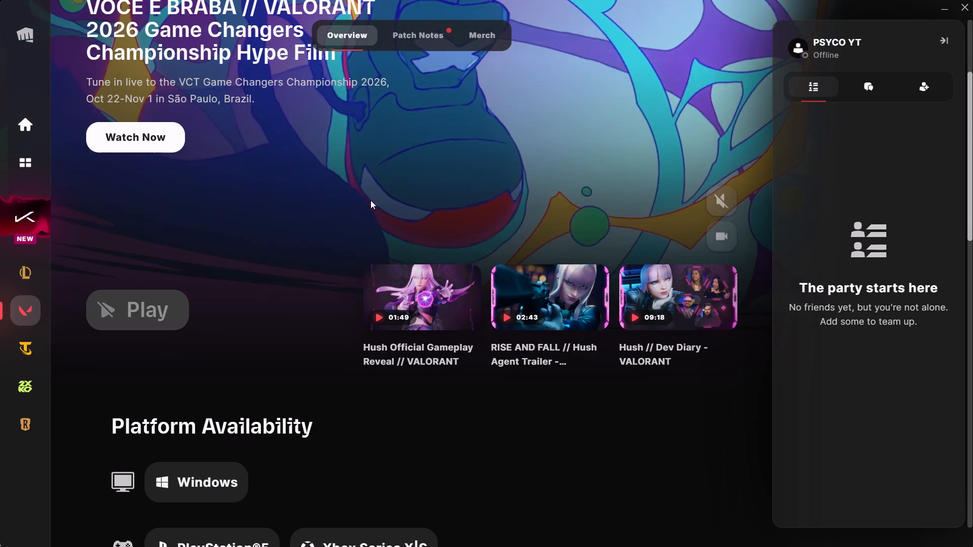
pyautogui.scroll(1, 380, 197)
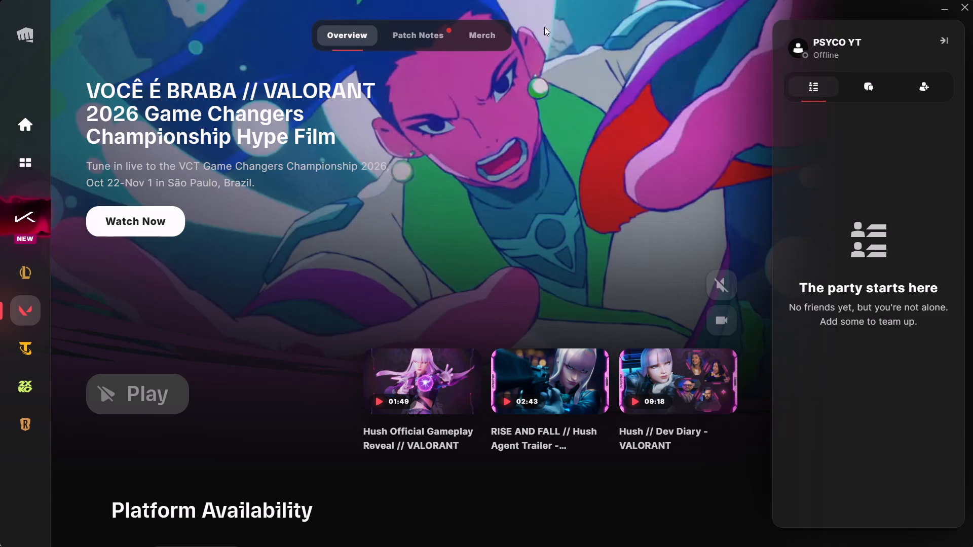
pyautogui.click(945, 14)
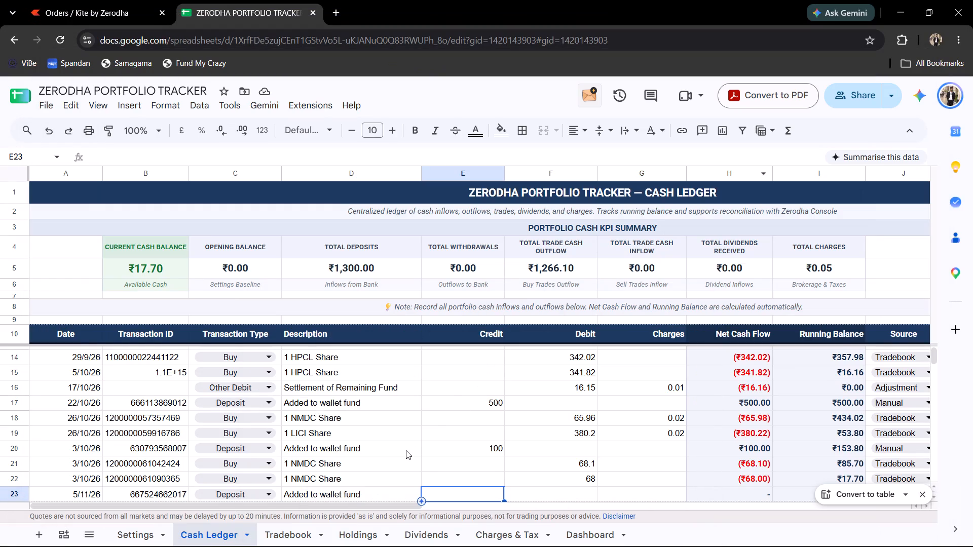
# Enter 400 as the credit amount for the row 23 deposit, leaving its debit empty.
pyautogui.scroll(-1, 408, 447)
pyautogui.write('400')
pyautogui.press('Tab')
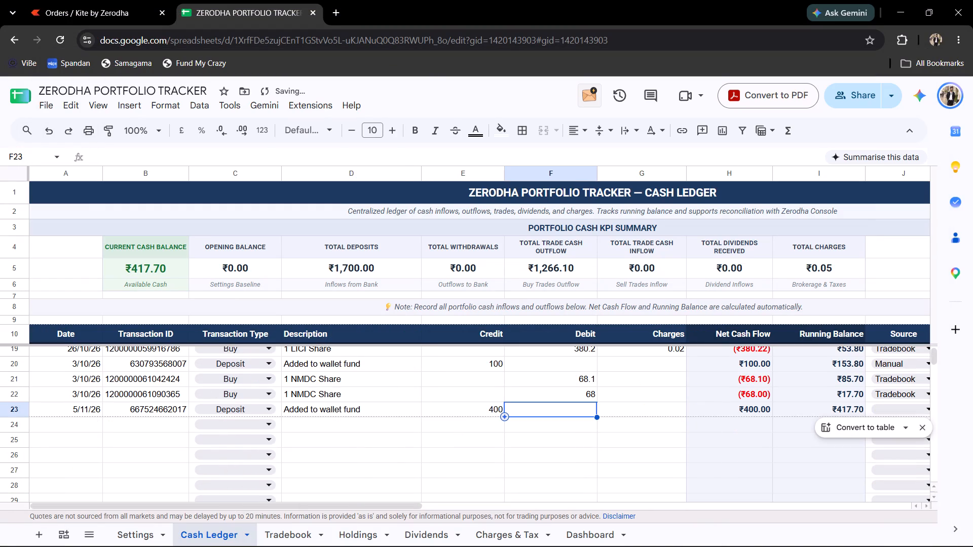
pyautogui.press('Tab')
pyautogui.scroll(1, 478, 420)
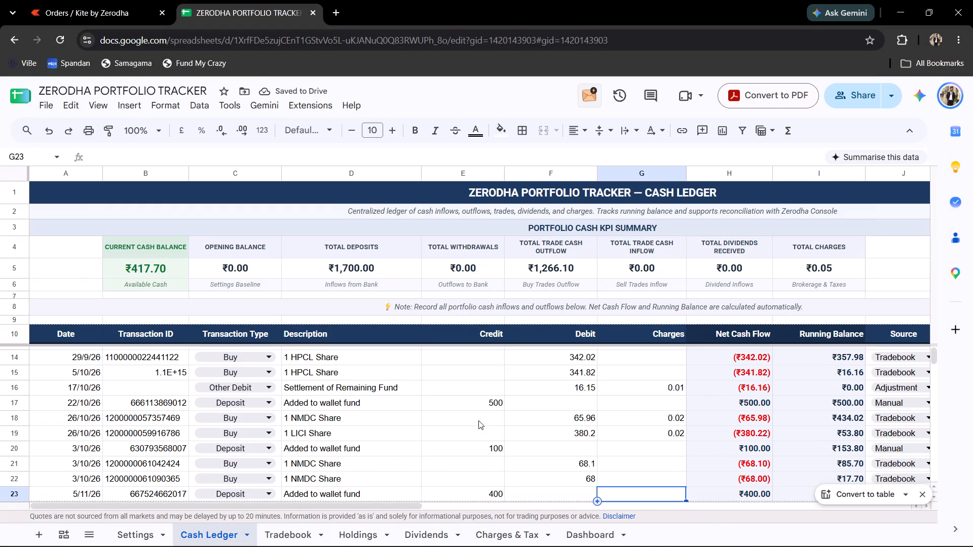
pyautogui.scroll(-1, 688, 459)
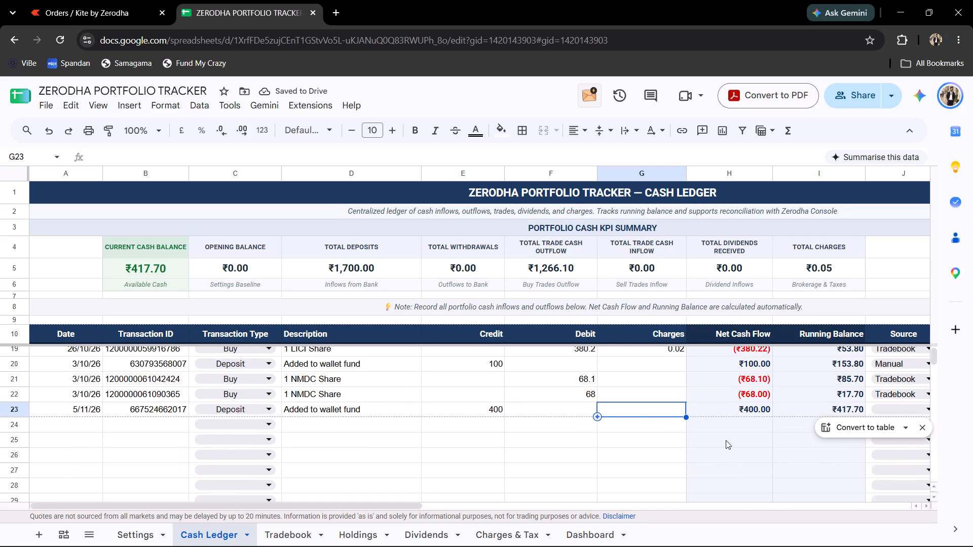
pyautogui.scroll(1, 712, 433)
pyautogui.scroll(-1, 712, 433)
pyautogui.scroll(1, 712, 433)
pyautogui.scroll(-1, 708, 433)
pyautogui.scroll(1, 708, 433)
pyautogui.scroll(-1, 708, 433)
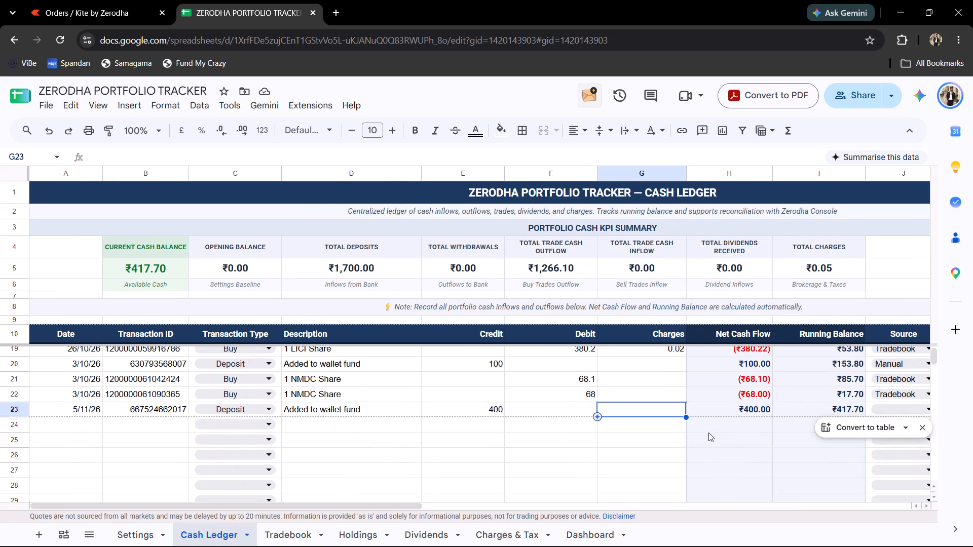
# Set the row 23 deposit's source to Manual and its reference to Super Money.
pyautogui.hscroll(-2, 710, 432)
pyautogui.click(750, 411)
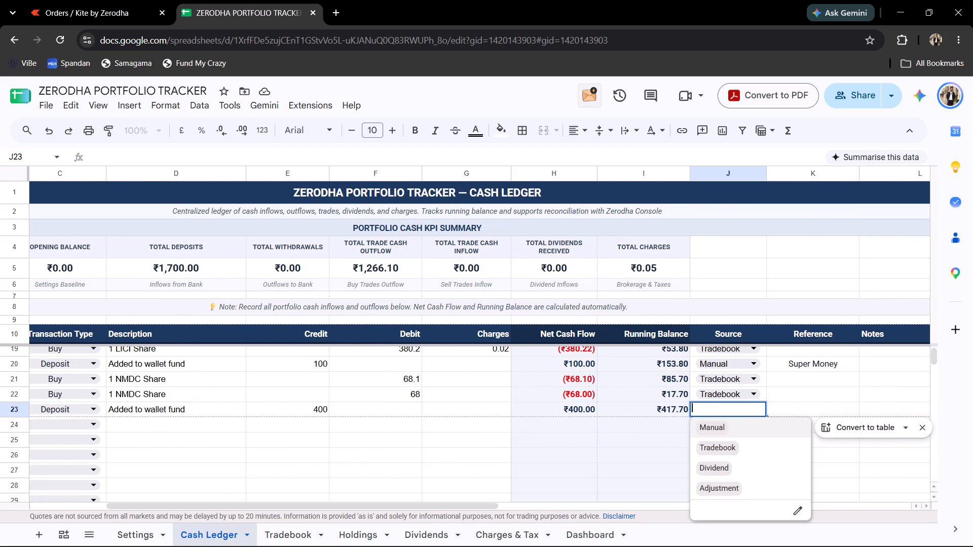
pyautogui.click(735, 436)
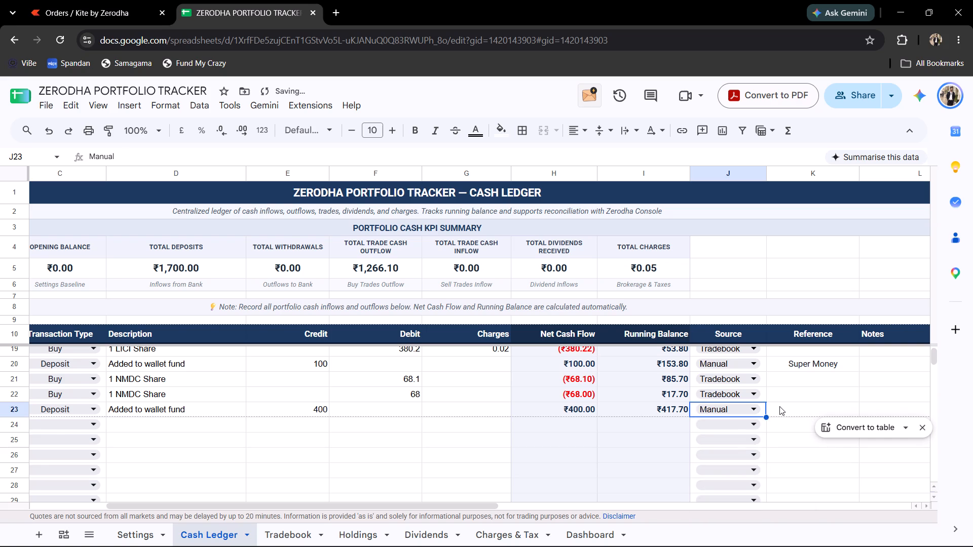
pyautogui.click(779, 406)
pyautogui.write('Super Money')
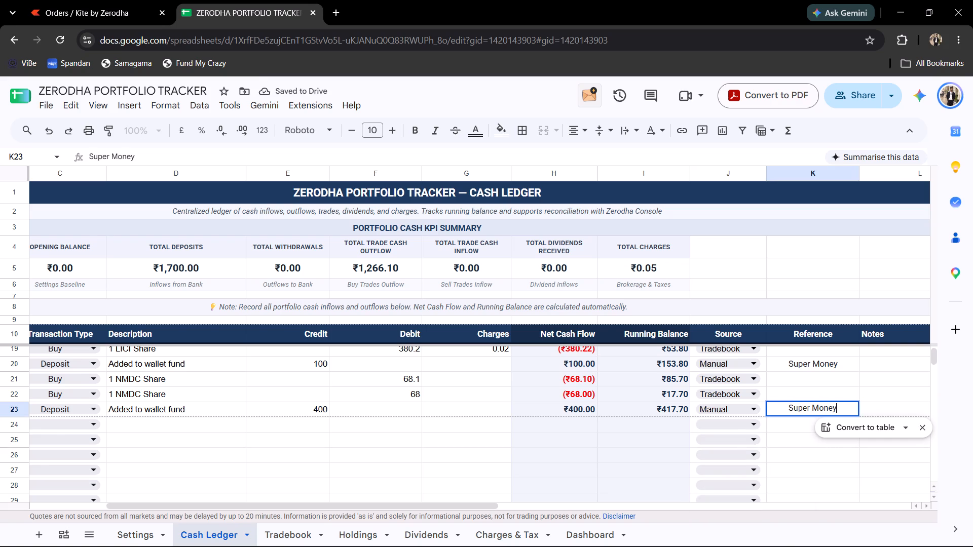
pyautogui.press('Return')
# Start a new Cash Ledger entry in row 24 with the date 5/11/26.
pyautogui.hscroll(2, 192, 369)
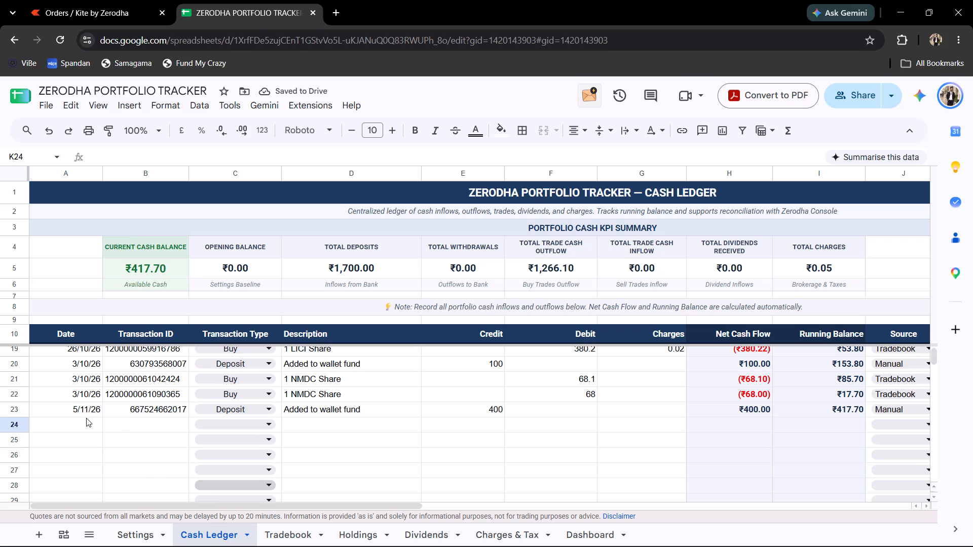
pyautogui.click(86, 418)
pyautogui.click(86, 422)
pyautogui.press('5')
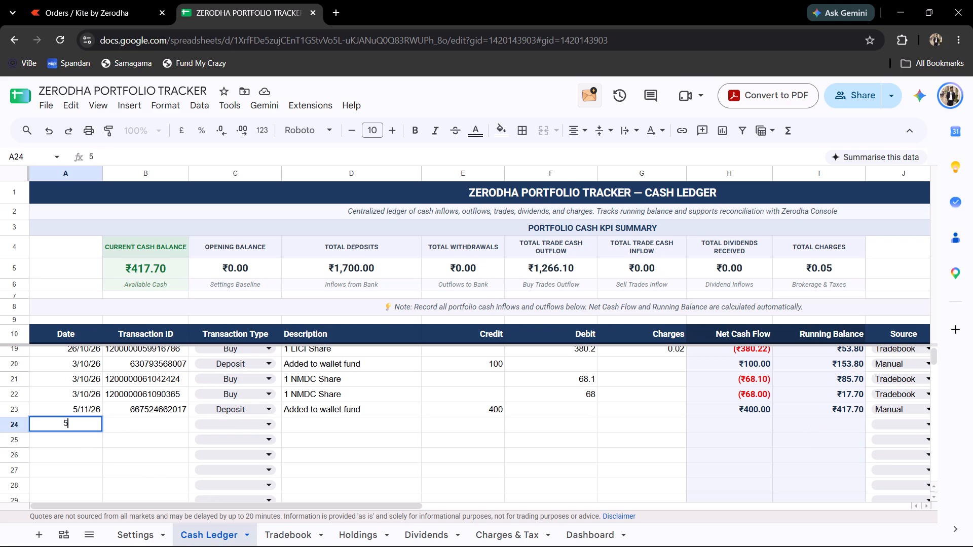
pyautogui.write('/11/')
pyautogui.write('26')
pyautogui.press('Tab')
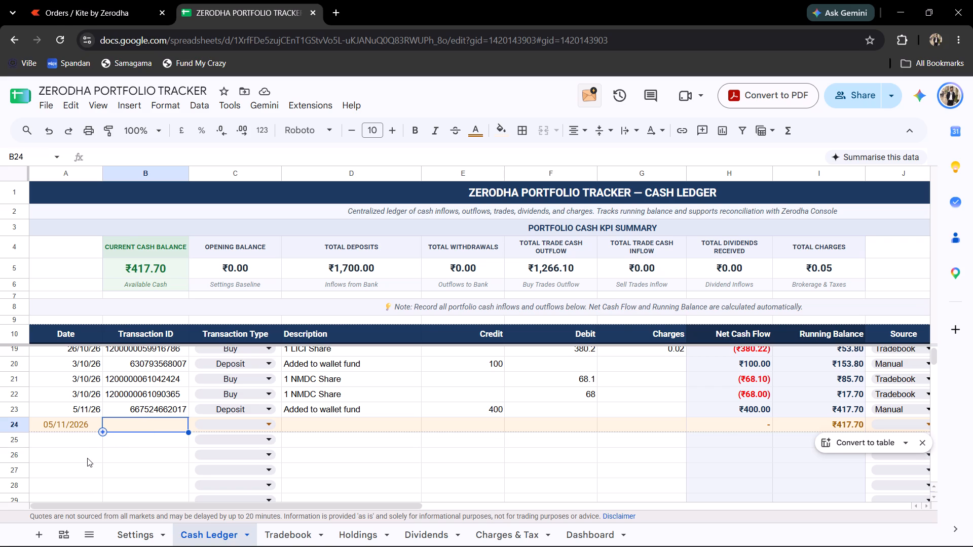
# Examine the transaction IDs of the earlier Buy entries, especially row 22's, to check their format for the new entry.
pyautogui.scroll(2, 113, 421)
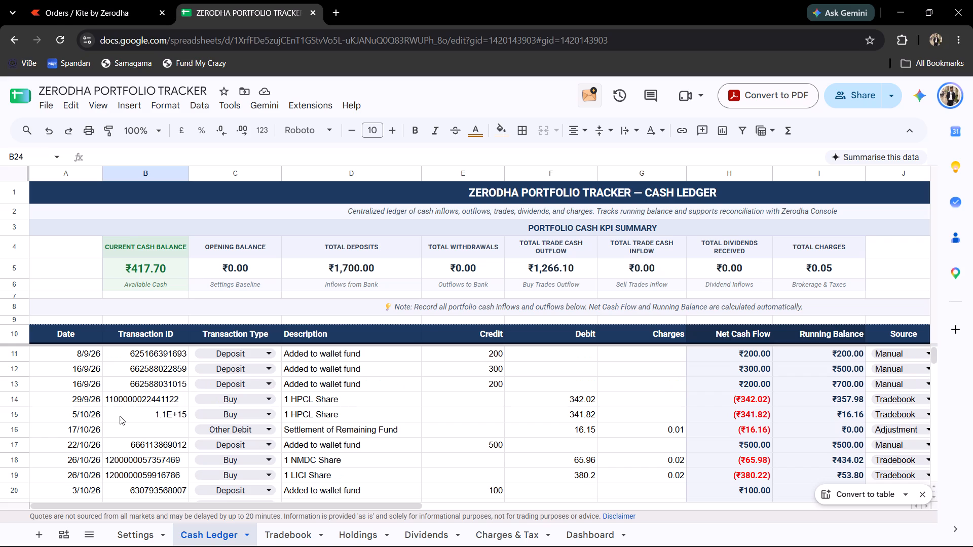
pyautogui.scroll(-1, 120, 416)
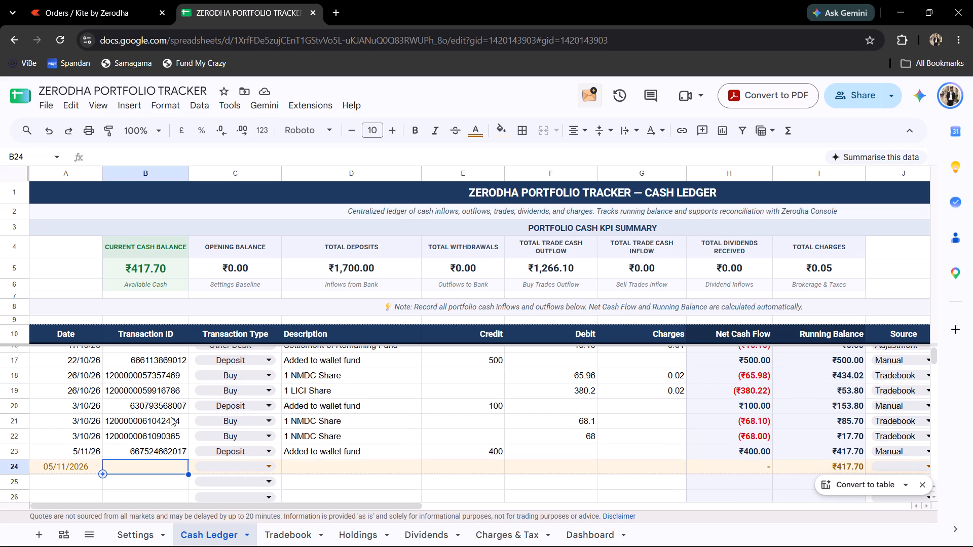
pyautogui.scroll(2, 171, 417)
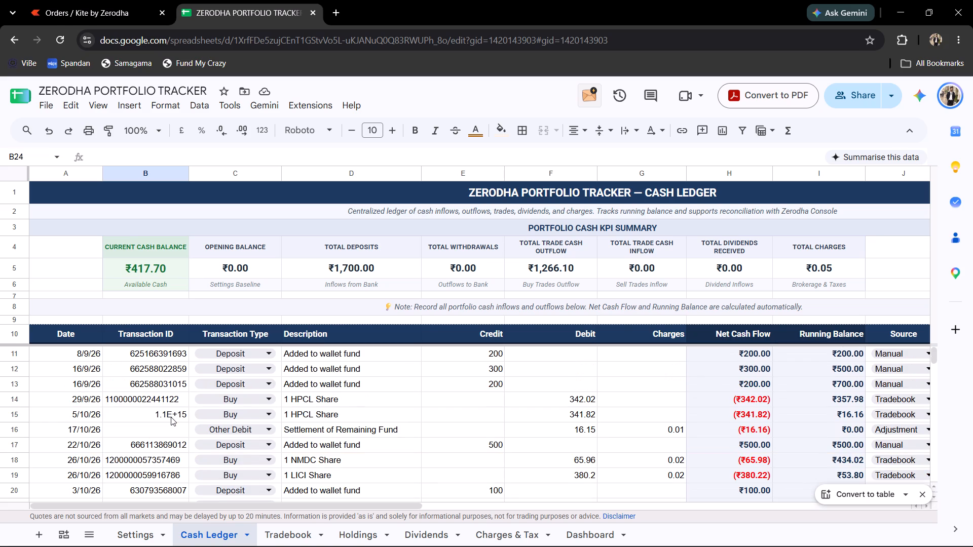
pyautogui.scroll(-1, 171, 417)
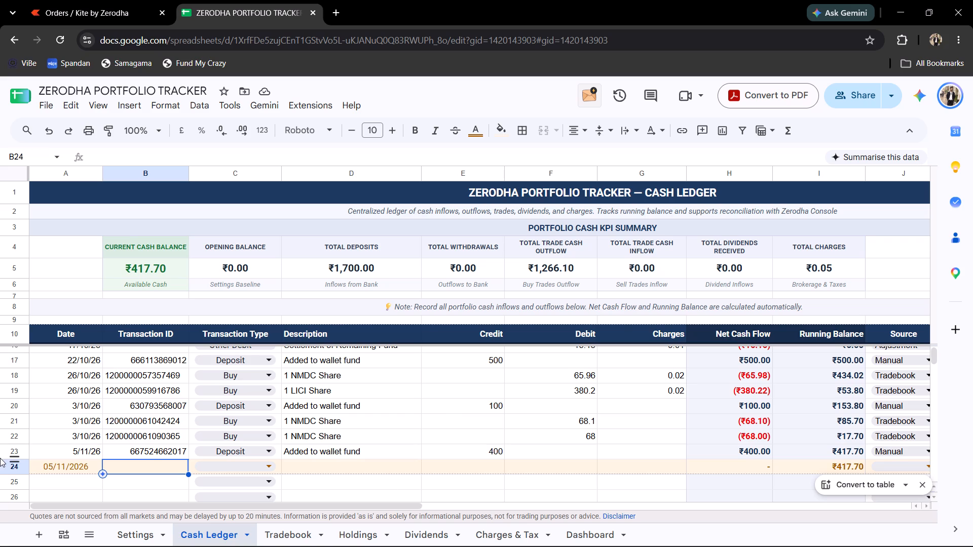
pyautogui.doubleClick(158, 434)
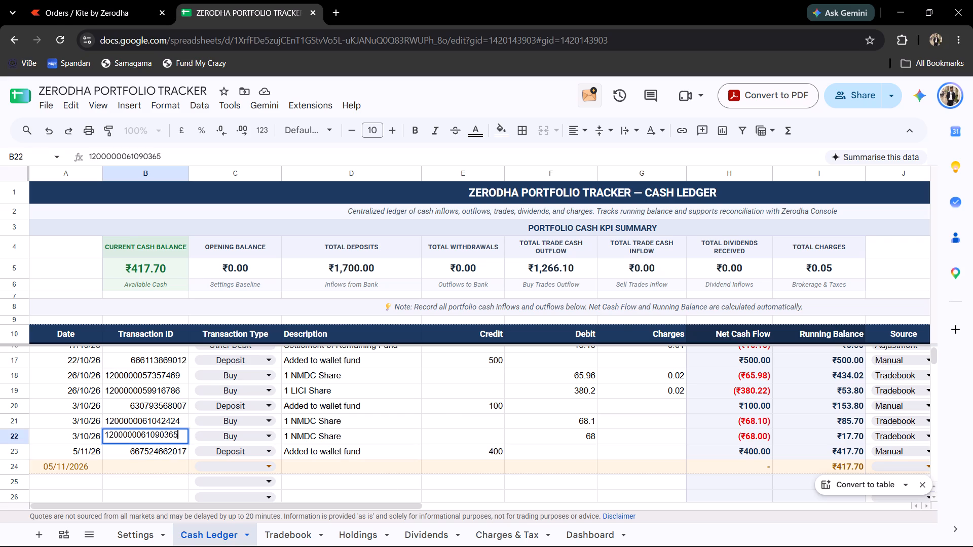
pyautogui.moveTo(178, 437); pyautogui.dragTo(162, 440)
pyautogui.moveTo(162, 440); pyautogui.dragTo(145, 443)
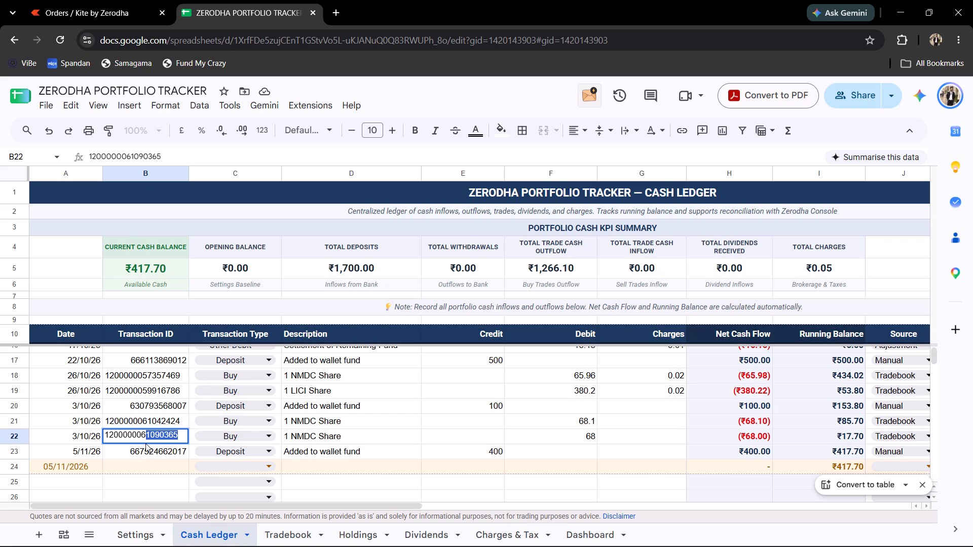
pyautogui.moveTo(145, 443); pyautogui.dragTo(124, 438)
pyautogui.moveTo(124, 438); pyautogui.dragTo(113, 443)
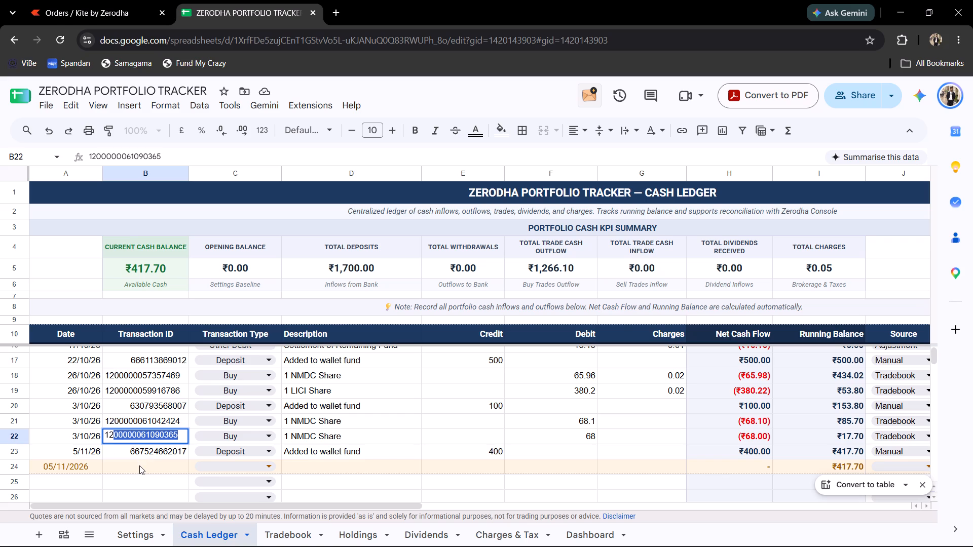
pyautogui.click(139, 465)
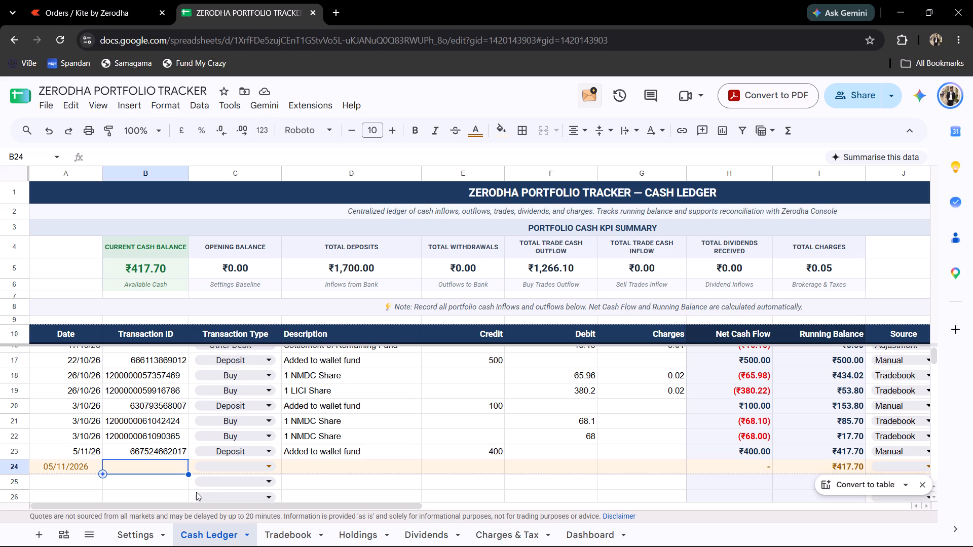
# Set the transaction type of the row 24 entry to Buy.
pyautogui.click(224, 466)
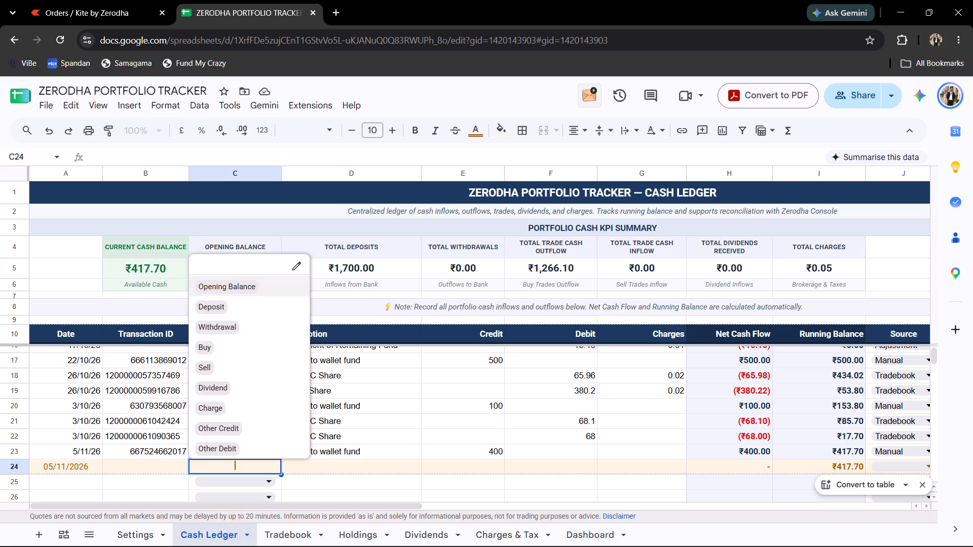
pyautogui.click(212, 351)
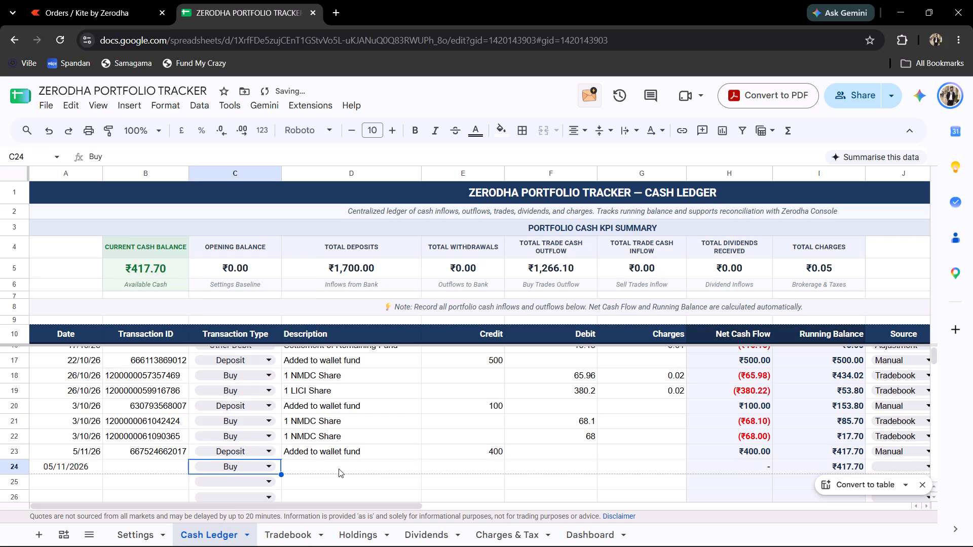
# Enter "1 COALINDIA Share" as the description of the row 24 Buy entry in the Cash Ledger.
pyautogui.click(334, 468)
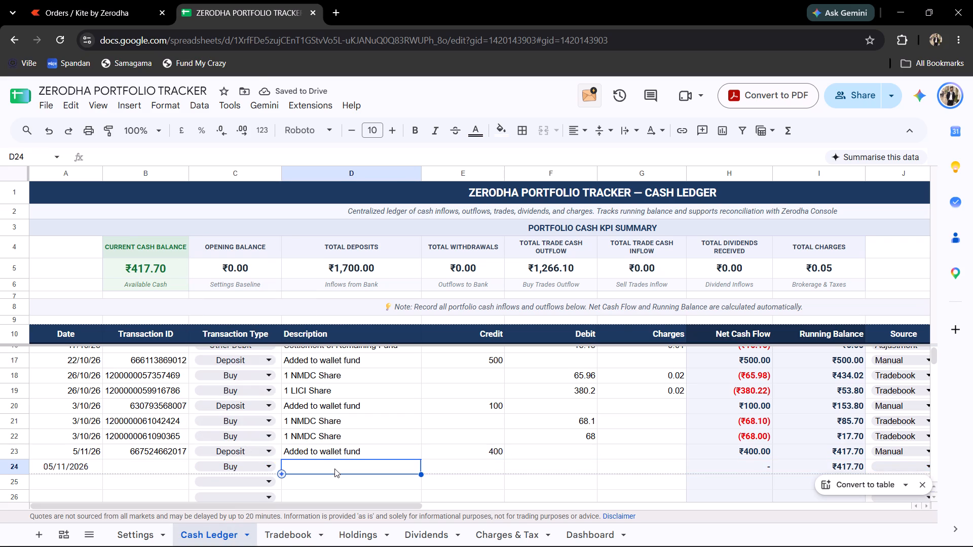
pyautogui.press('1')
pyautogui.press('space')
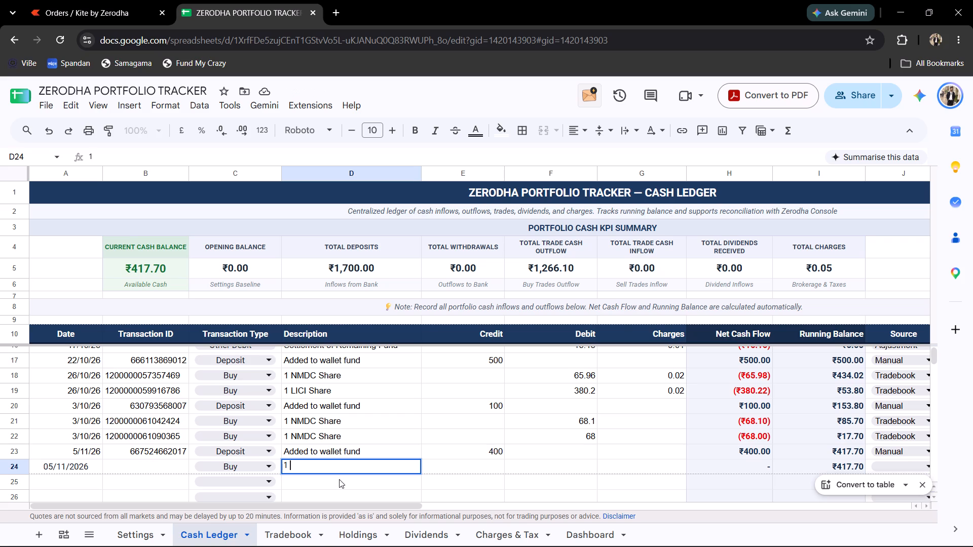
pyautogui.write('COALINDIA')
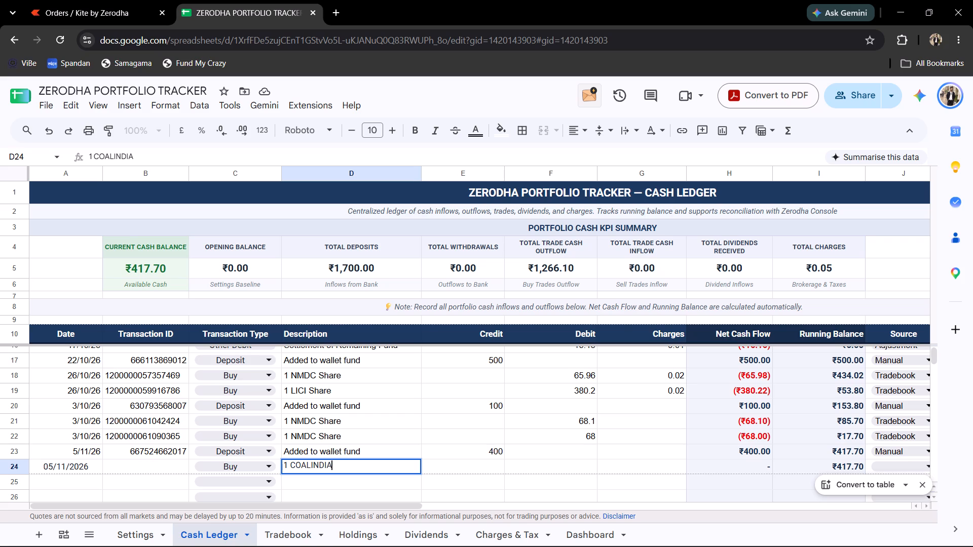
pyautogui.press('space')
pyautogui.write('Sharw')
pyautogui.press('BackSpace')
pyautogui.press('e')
# Add the symbol COALINDIA to the first empty row, row 46, of the Stock Master table on the Settings sheet.
pyautogui.click(133, 528)
pyautogui.scroll(-2, 199, 323)
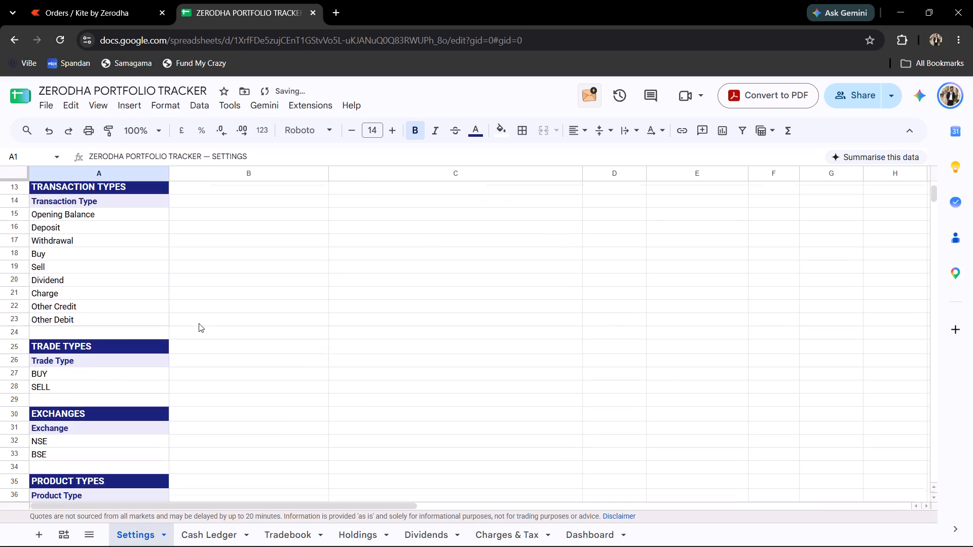
pyautogui.scroll(1, 199, 323)
pyautogui.scroll(-4, 199, 323)
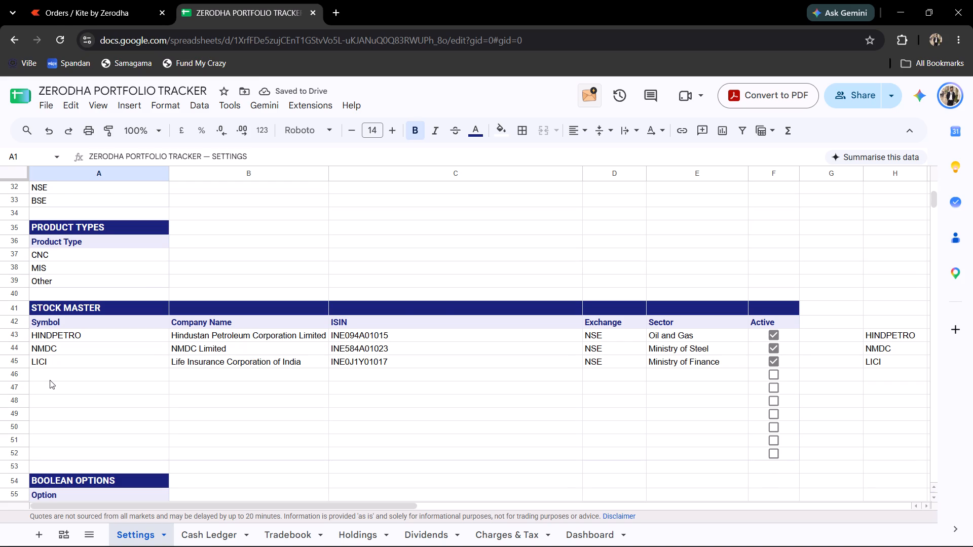
pyautogui.click(50, 379)
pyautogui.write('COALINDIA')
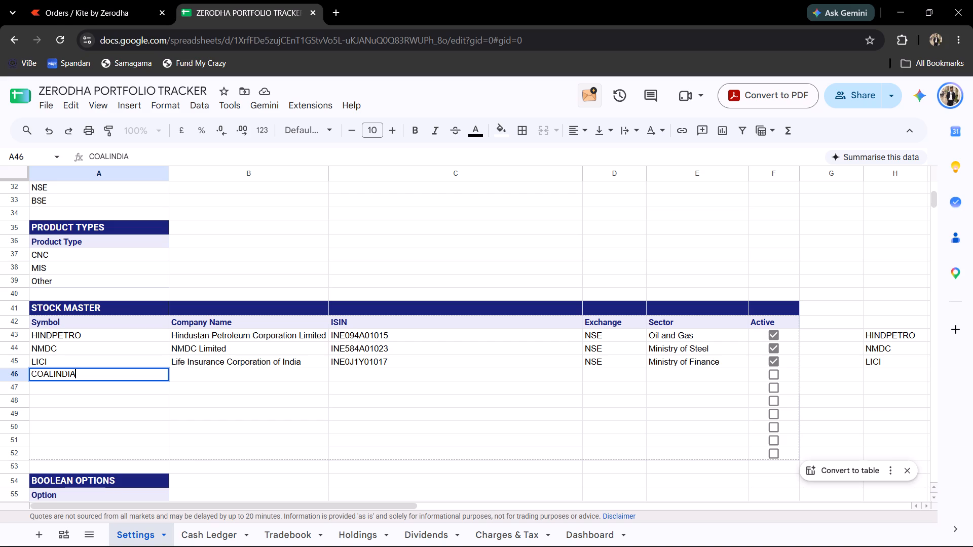
pyautogui.click(179, 381)
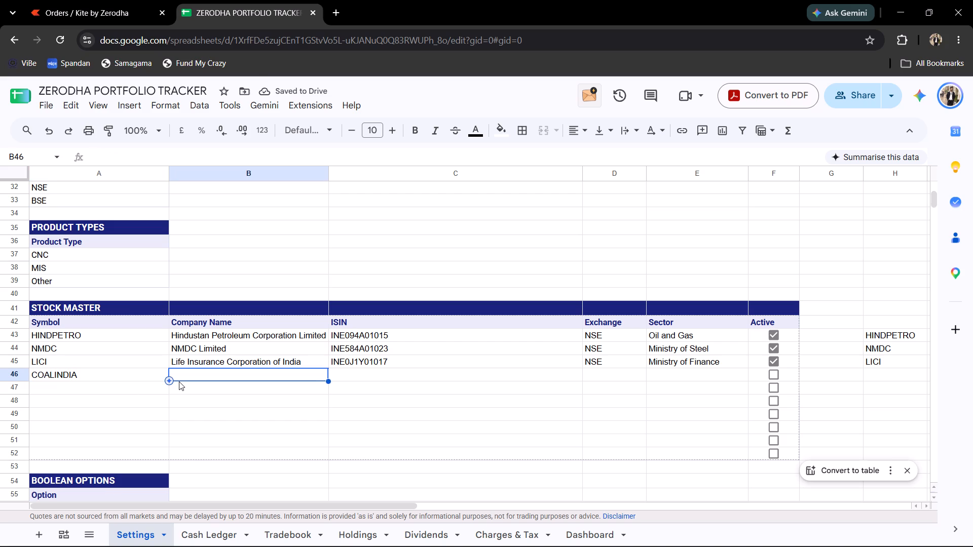
# Search the web for "coal india" in a new tab and look through the results for the company's details.
pyautogui.hotkey('ctrl', 't')
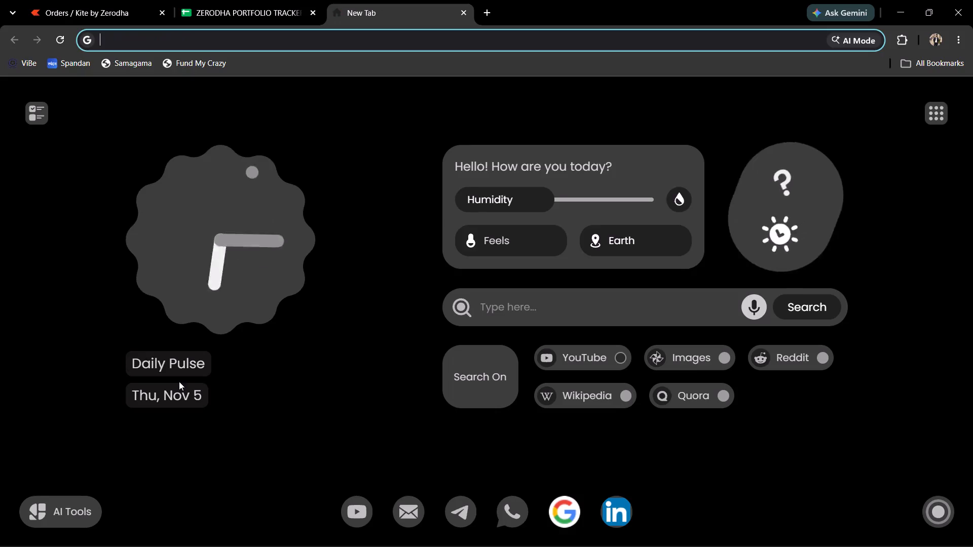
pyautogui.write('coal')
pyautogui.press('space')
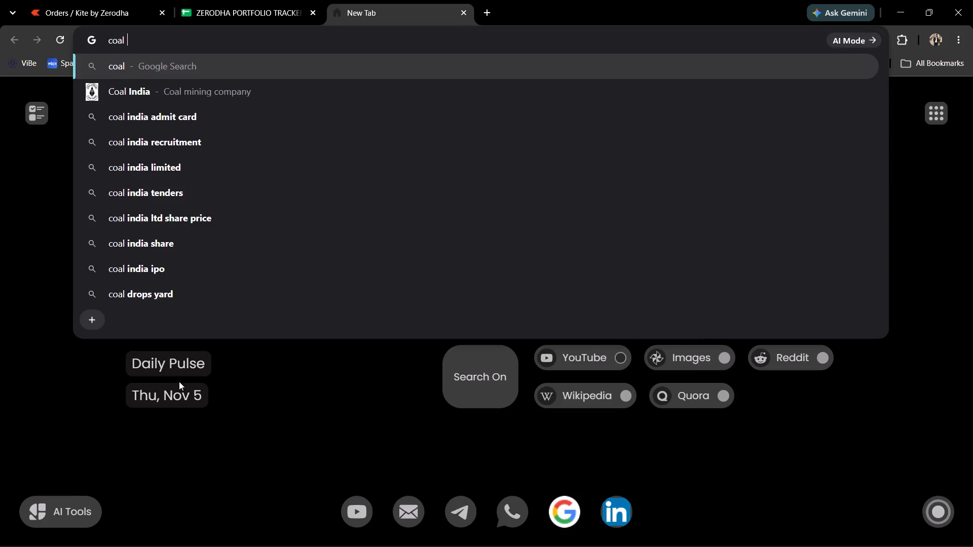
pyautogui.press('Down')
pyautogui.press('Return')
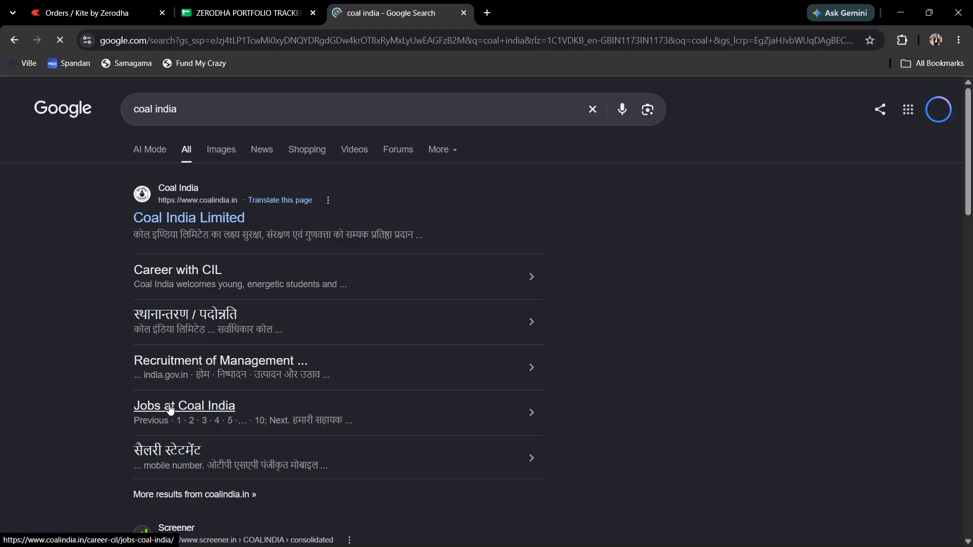
pyautogui.scroll(-2, 216, 233)
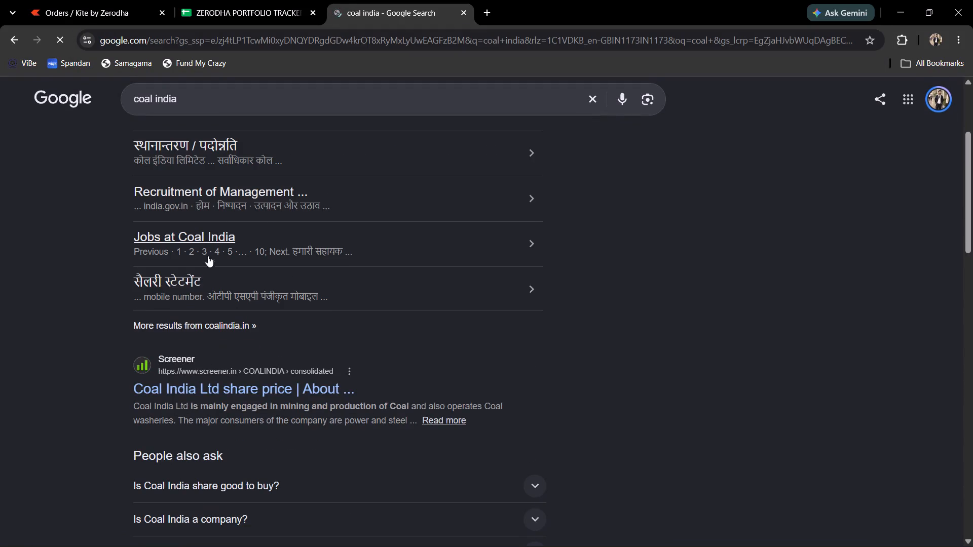
pyautogui.scroll(2, 306, 323)
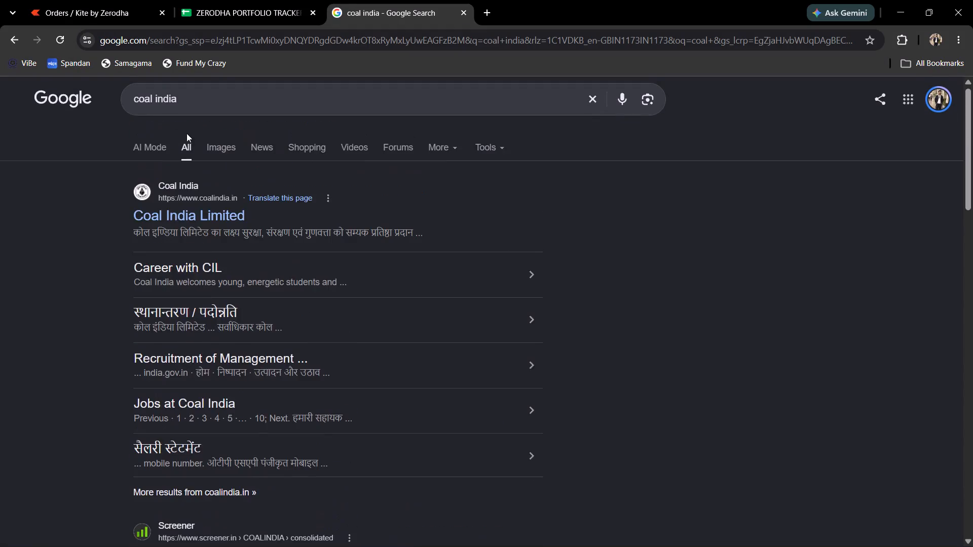
# Search for "coal india share news" and read through the expanded overview for the company's stock information.
pyautogui.click(194, 108)
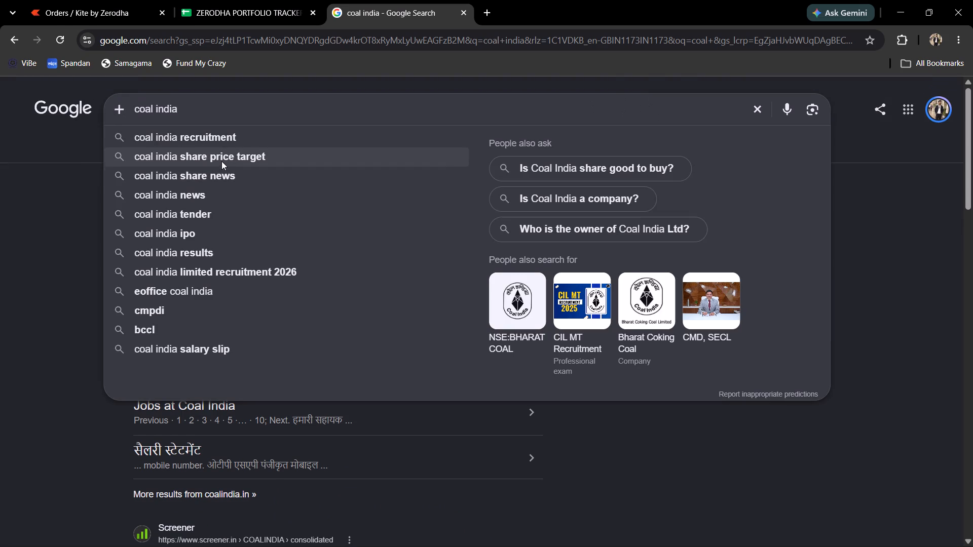
pyautogui.click(226, 176)
pyautogui.scroll(-2, 230, 243)
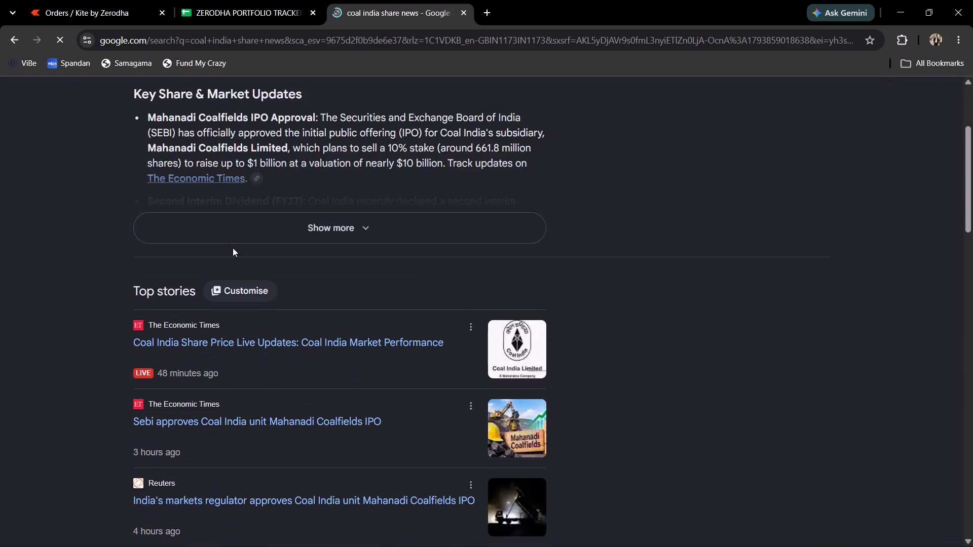
pyautogui.scroll(-1, 233, 248)
pyautogui.scroll(3, 233, 248)
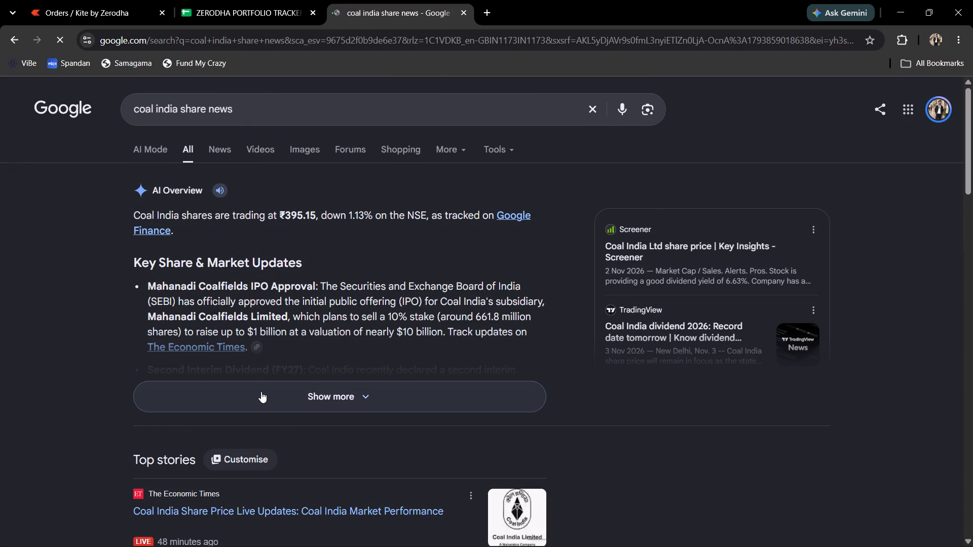
pyautogui.click(261, 392)
pyautogui.scroll(-1, 263, 390)
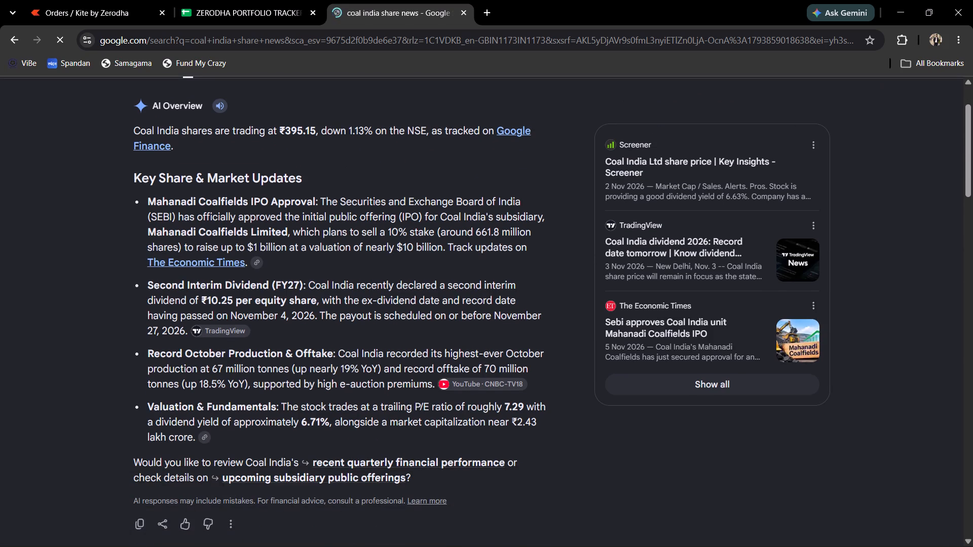
pyautogui.scroll(-3, 263, 385)
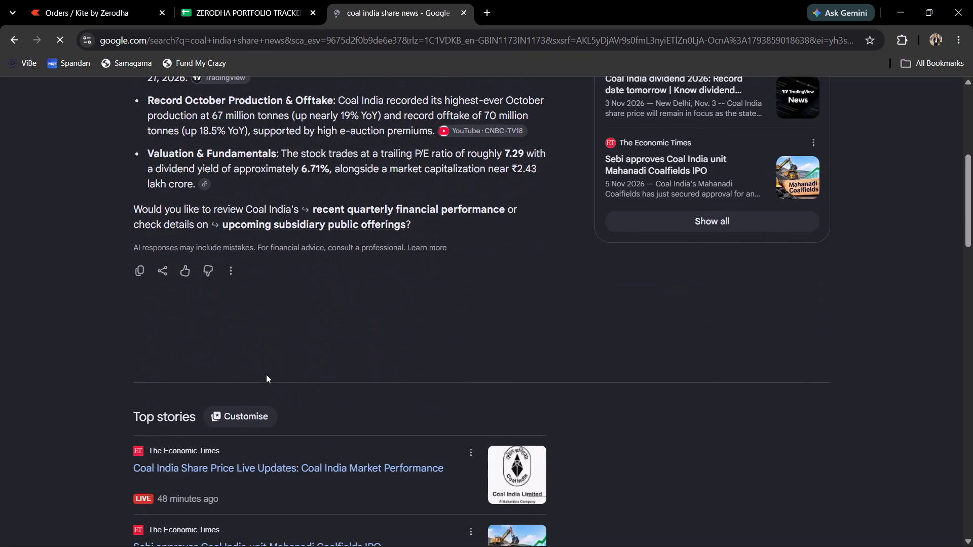
pyautogui.scroll(2, 267, 365)
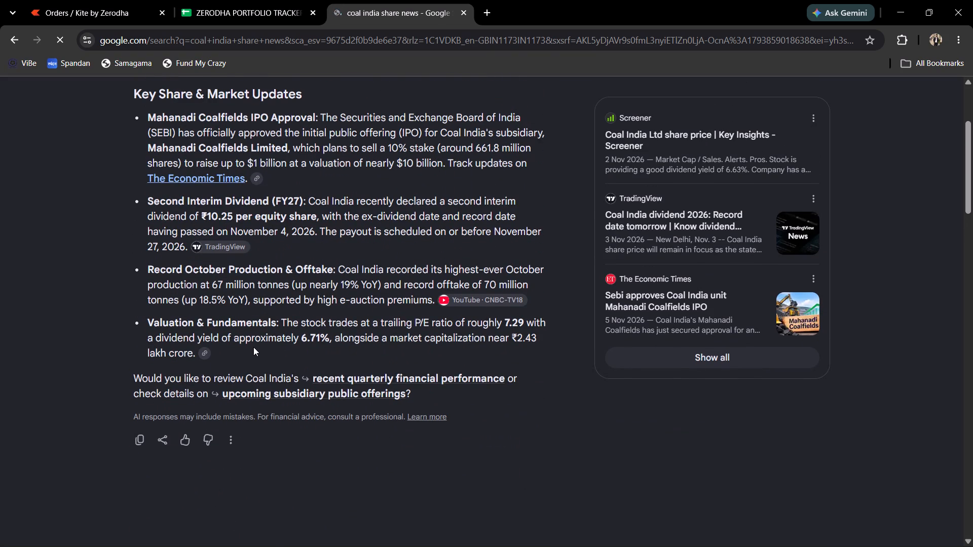
pyautogui.scroll(6, 269, 335)
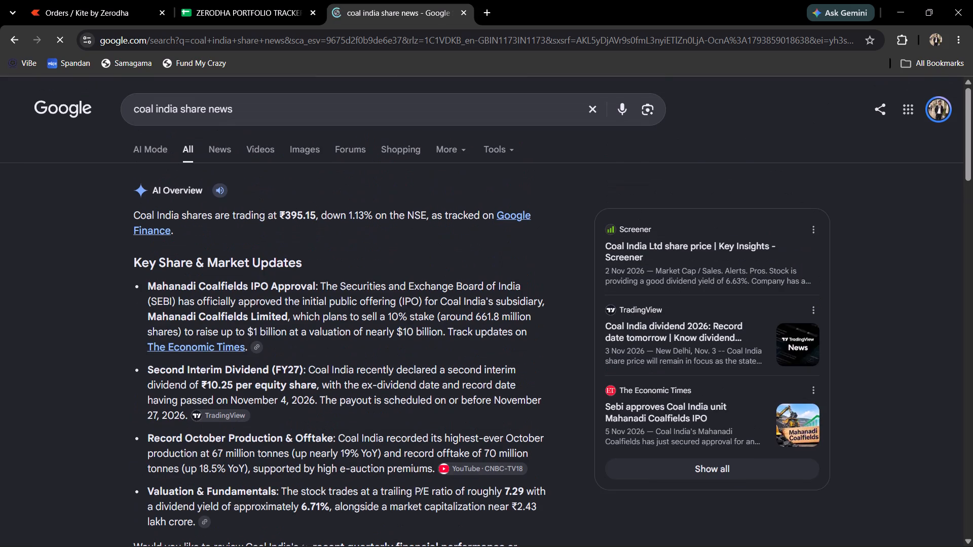
# Change the web search to "coal india details" to look up the company's official name.
pyautogui.click(195, 119)
pyautogui.moveTo(237, 107); pyautogui.dragTo(176, 103)
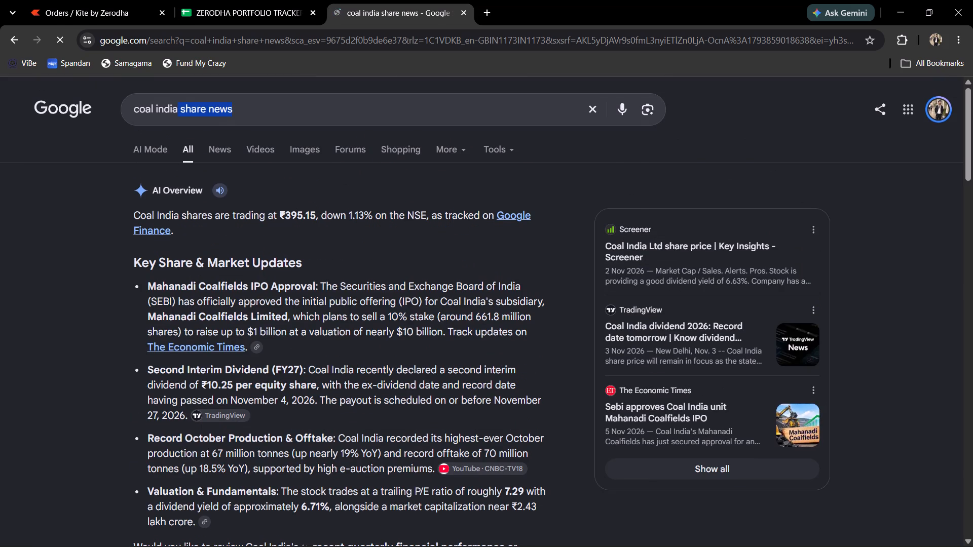
pyautogui.press('BackSpace')
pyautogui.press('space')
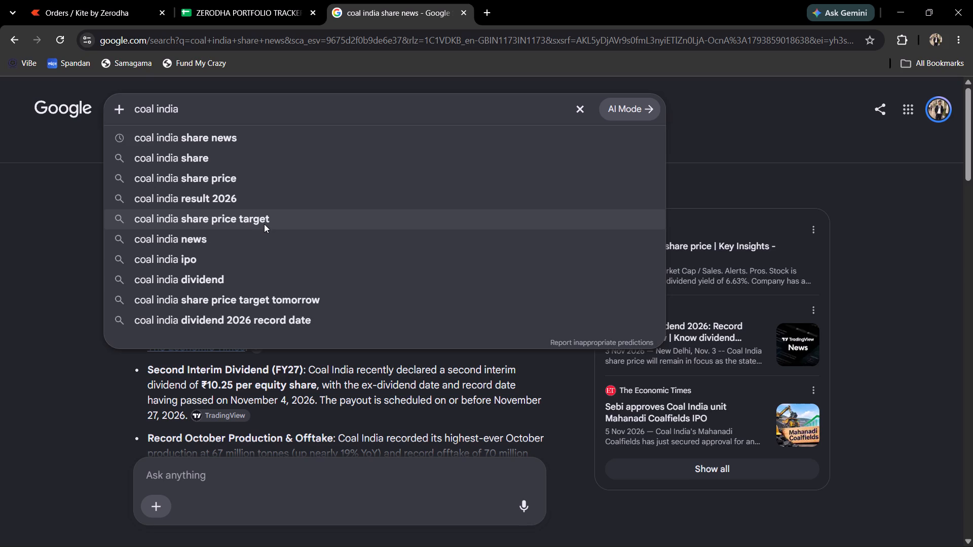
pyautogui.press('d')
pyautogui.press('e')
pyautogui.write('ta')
pyautogui.click(249, 136)
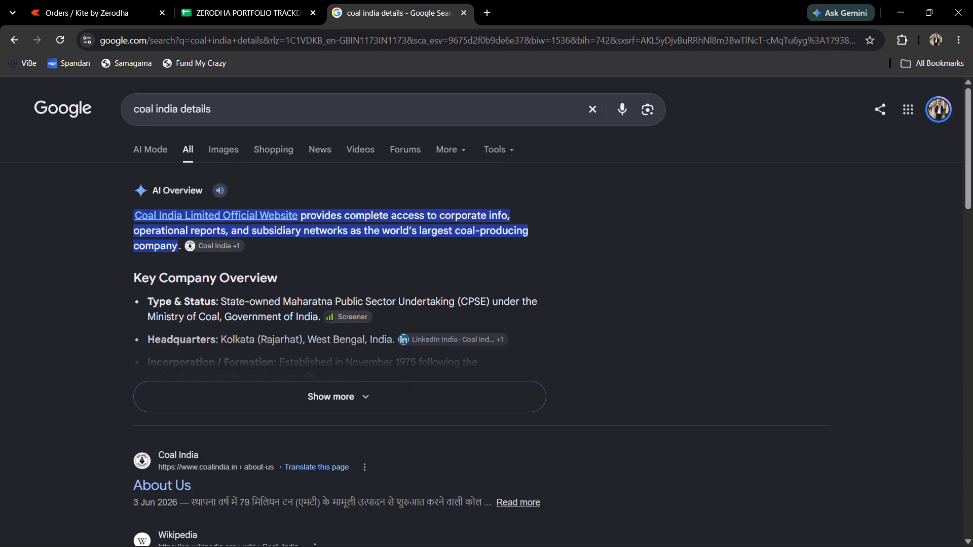
# Return to the portfolio tracker and enter Coal India Limited as the company name in Stock Master row 46.
pyautogui.click(240, 11)
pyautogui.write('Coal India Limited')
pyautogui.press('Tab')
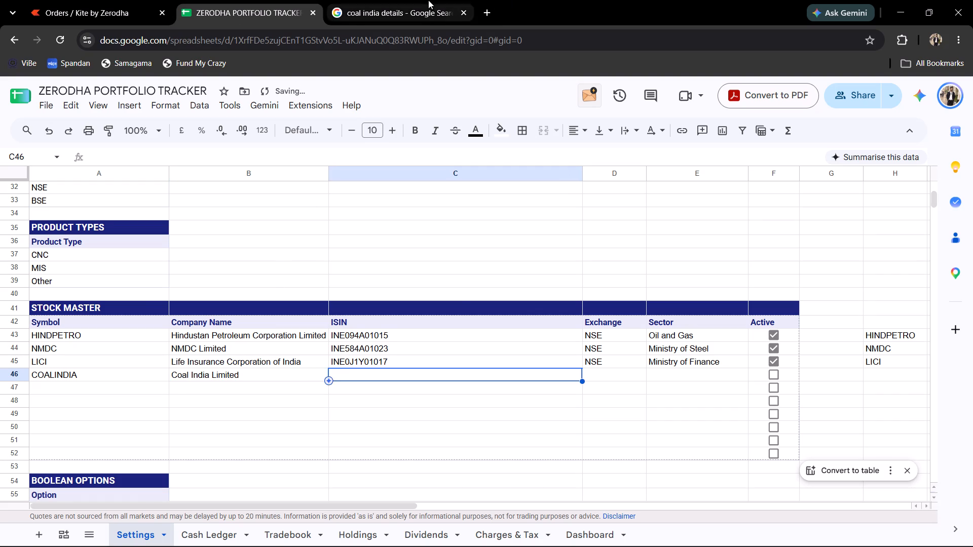
# Look through the "coal india details" search results for the company's ISIN.
pyautogui.click(428, 0)
pyautogui.scroll(-2, 278, 231)
pyautogui.scroll(-2, 215, 331)
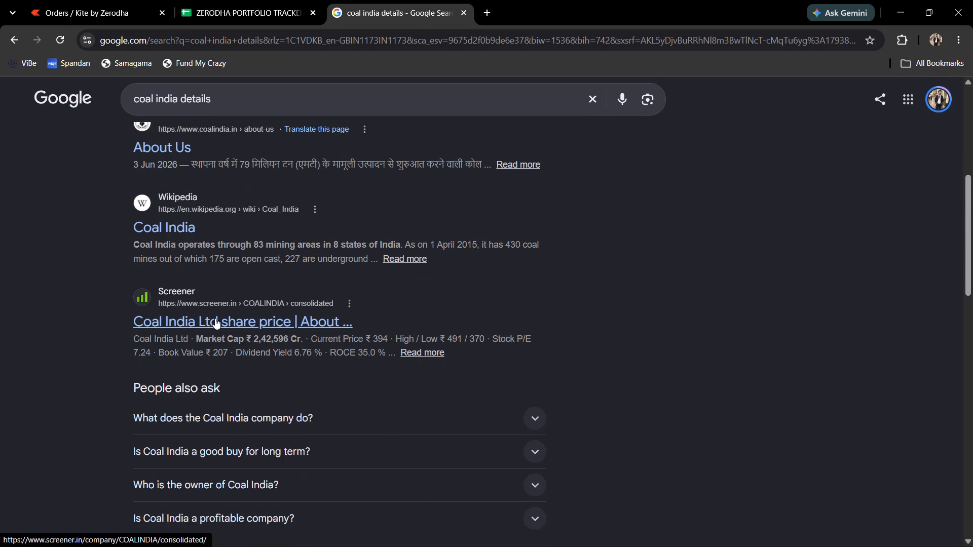
pyautogui.scroll(-4, 199, 334)
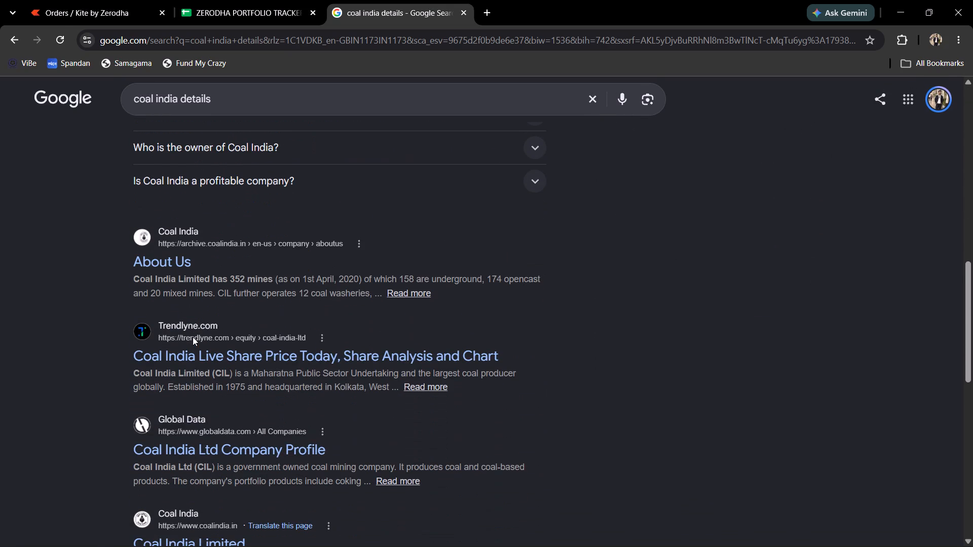
# Search the web for "coal india isin", checking the tracker's ISIN column for the exact term needed.
pyautogui.click(232, 103)
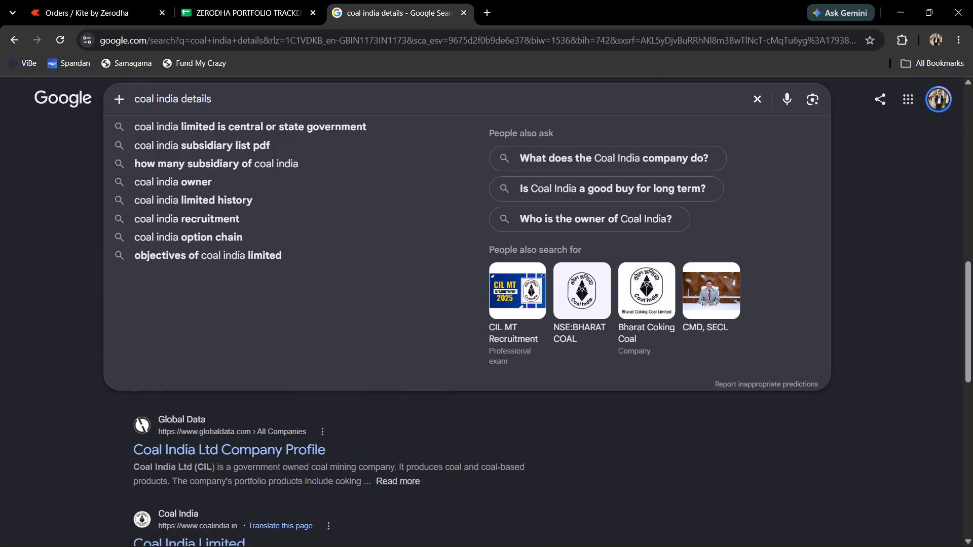
pyautogui.moveTo(236, 96); pyautogui.dragTo(183, 103)
pyautogui.press('BackSpace')
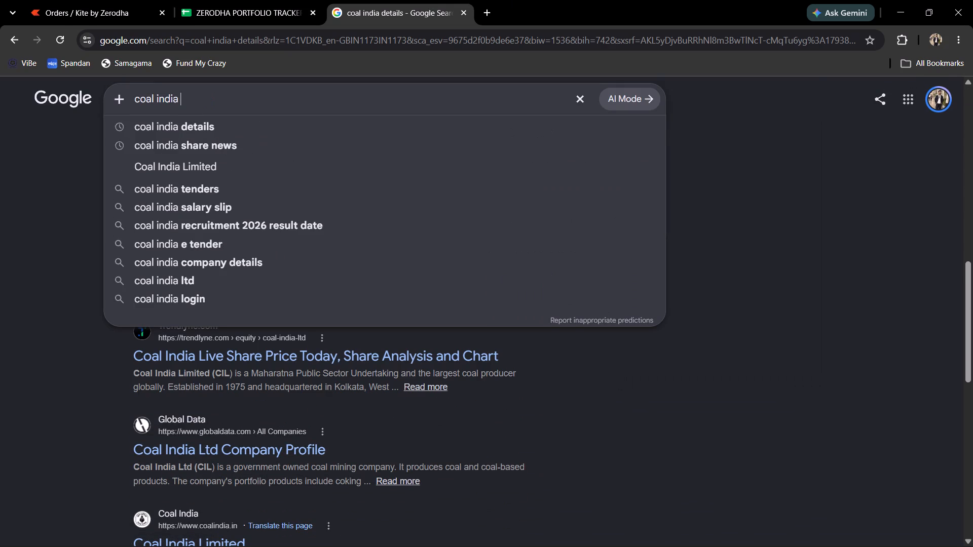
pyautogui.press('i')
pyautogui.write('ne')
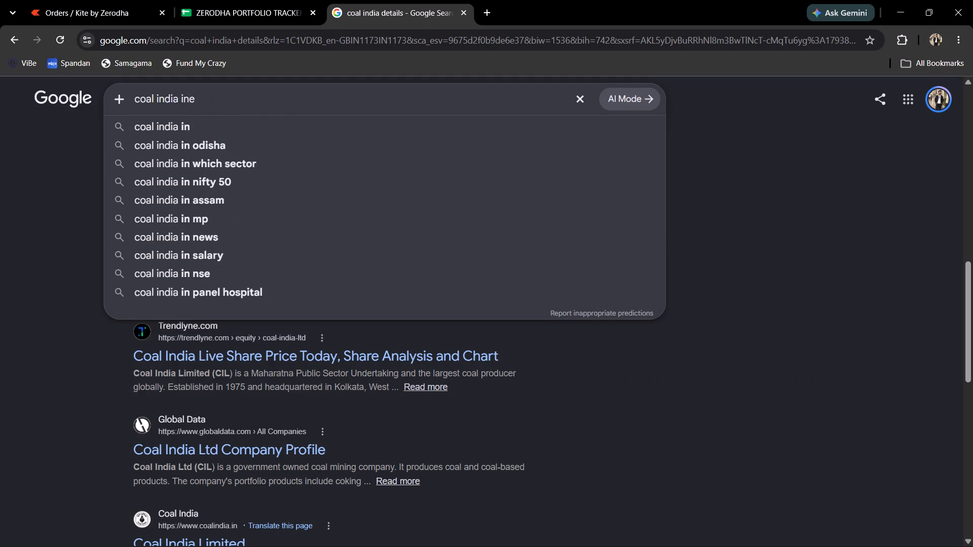
pyautogui.click(219, 11)
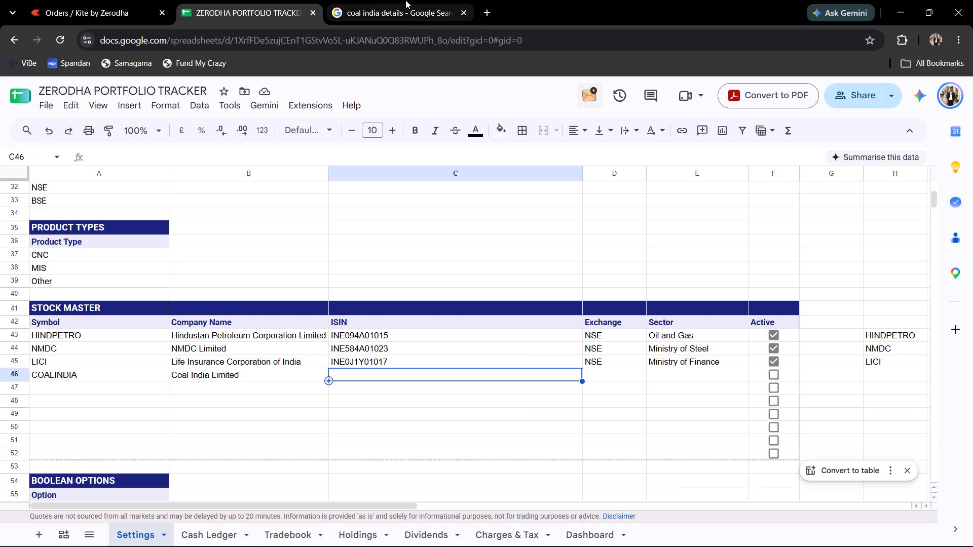
pyautogui.click(405, 0)
pyautogui.press('BackSpace')
pyautogui.press('BackSpace')
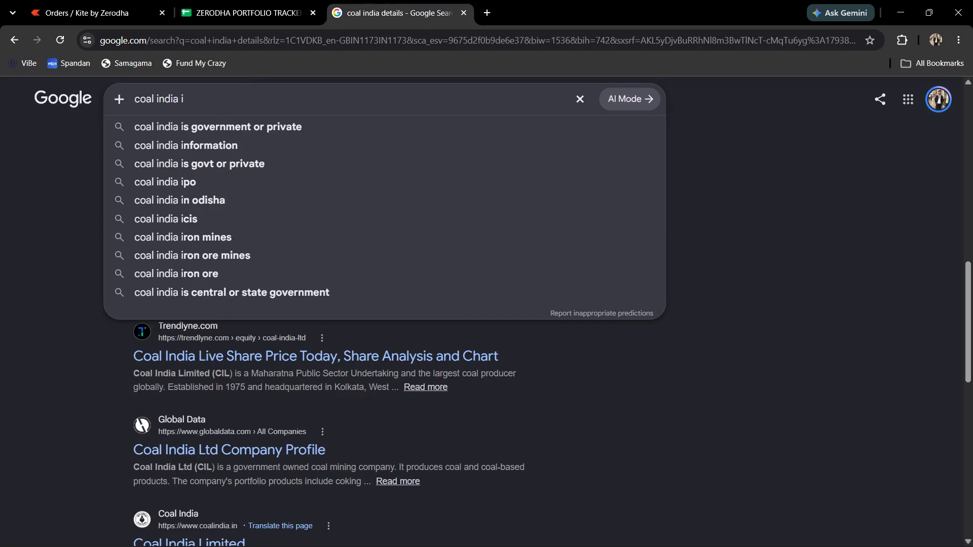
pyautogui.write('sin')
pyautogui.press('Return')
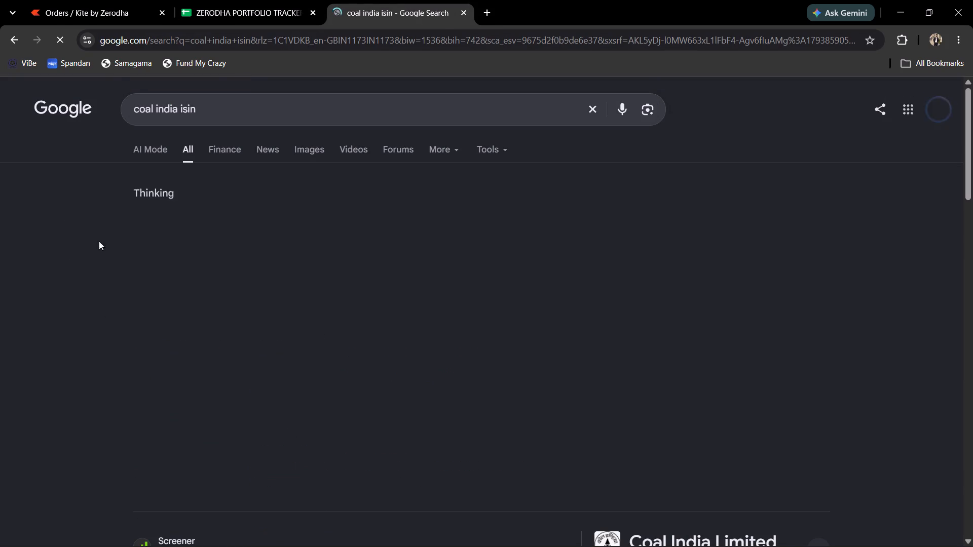
# Copy Coal India's ISIN, INE522F01014, from the search results into the ISIN cell of Stock Master row 46.
pyautogui.moveTo(239, 295); pyautogui.dragTo(239, 295)
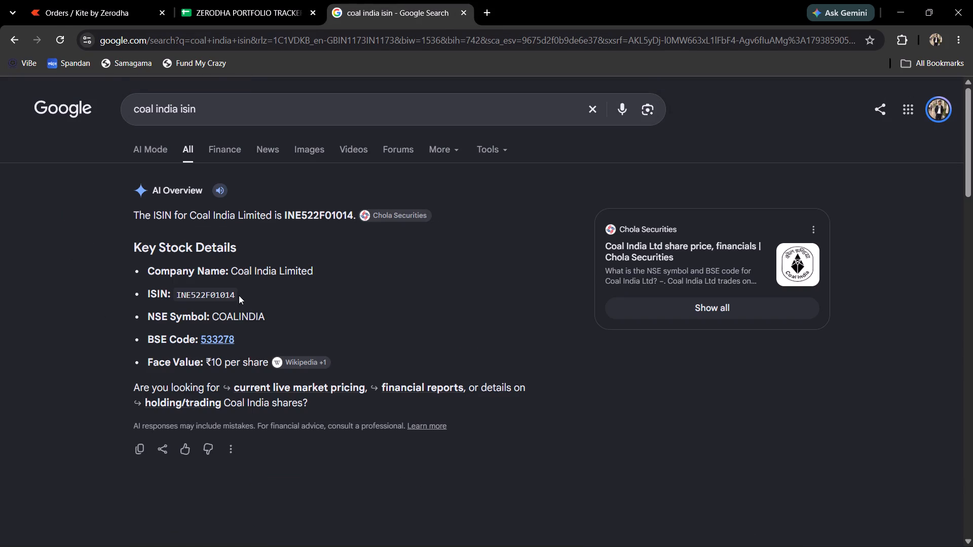
pyautogui.moveTo(239, 295); pyautogui.dragTo(178, 294)
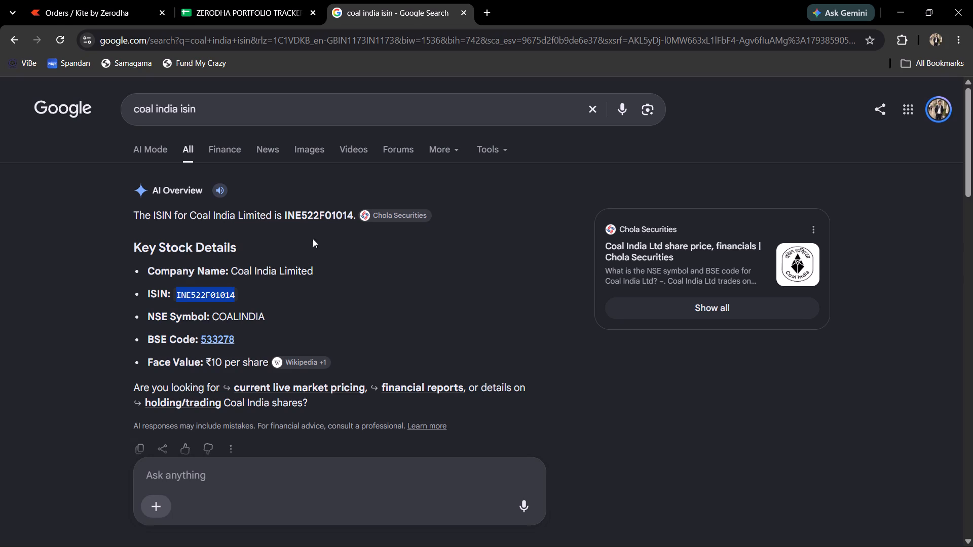
pyautogui.hotkey('ctrl', 'c')
pyautogui.click(240, 0)
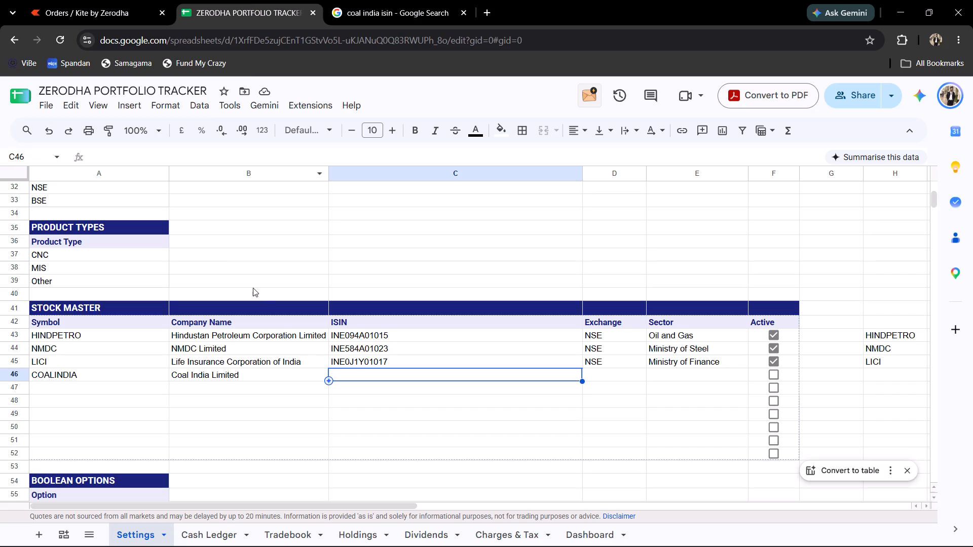
pyautogui.hotkey('ctrl', 'shift', 'v')
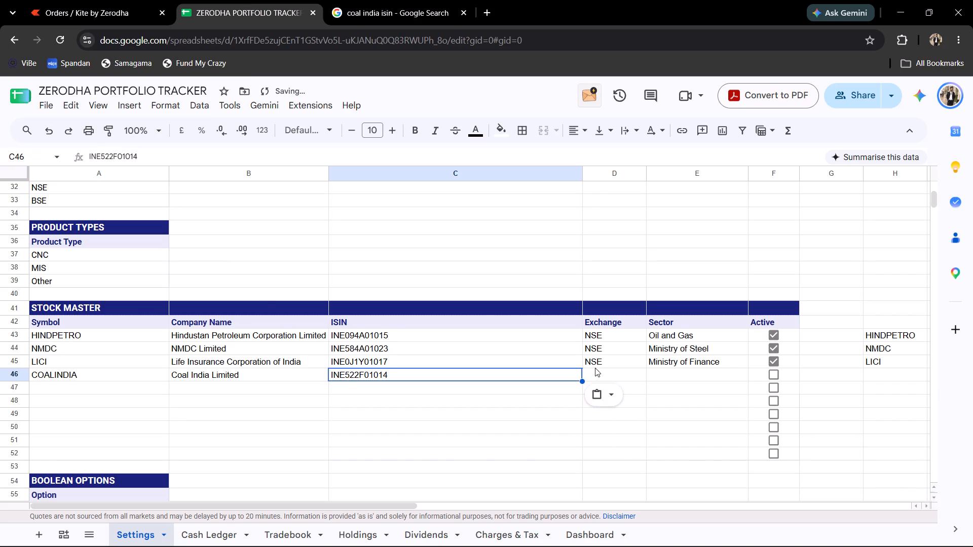
# Enter NSE as the exchange for COALINDIA in Stock Master row 46.
pyautogui.click(595, 368)
pyautogui.click(602, 373)
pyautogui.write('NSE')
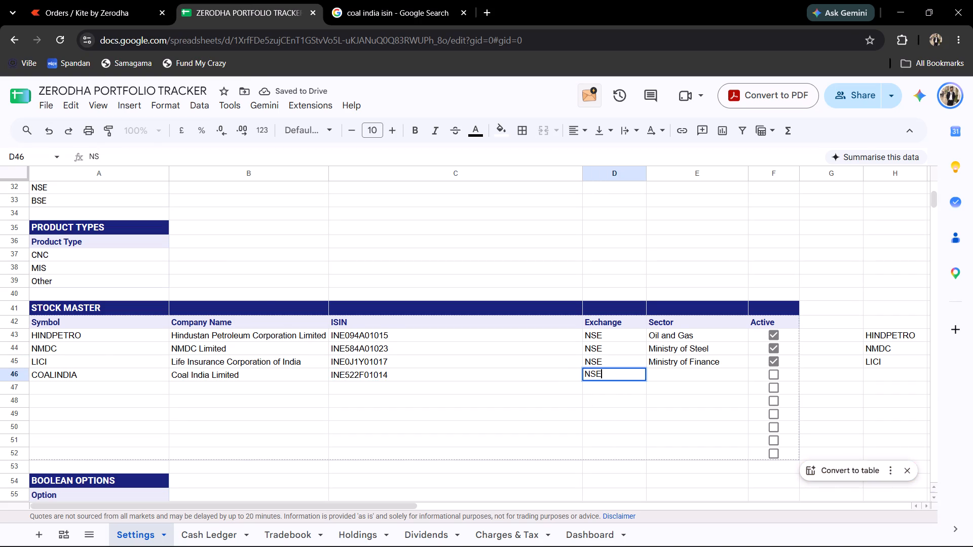
# Search the web for "coal india sector name" to find the value for the tracker's Sector column.
pyautogui.click(655, 375)
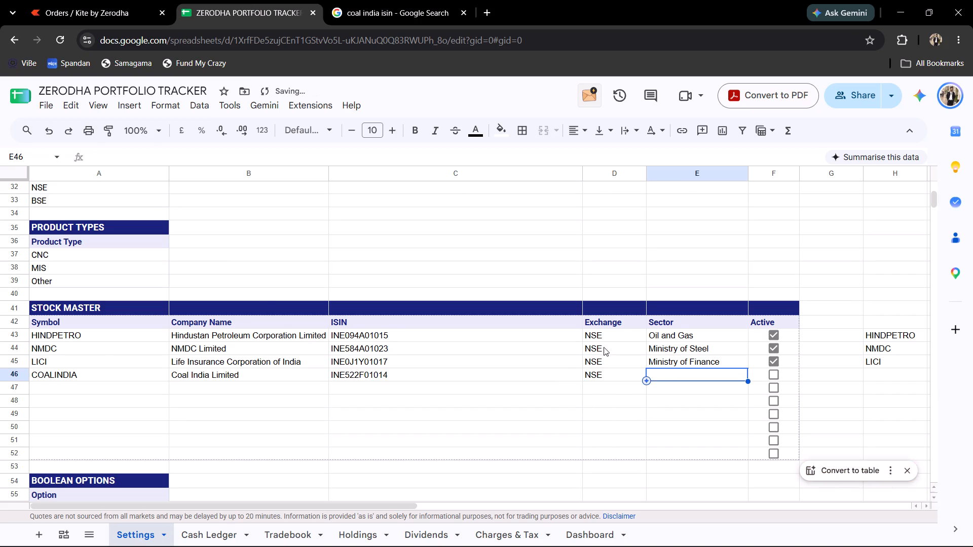
pyautogui.click(388, 0)
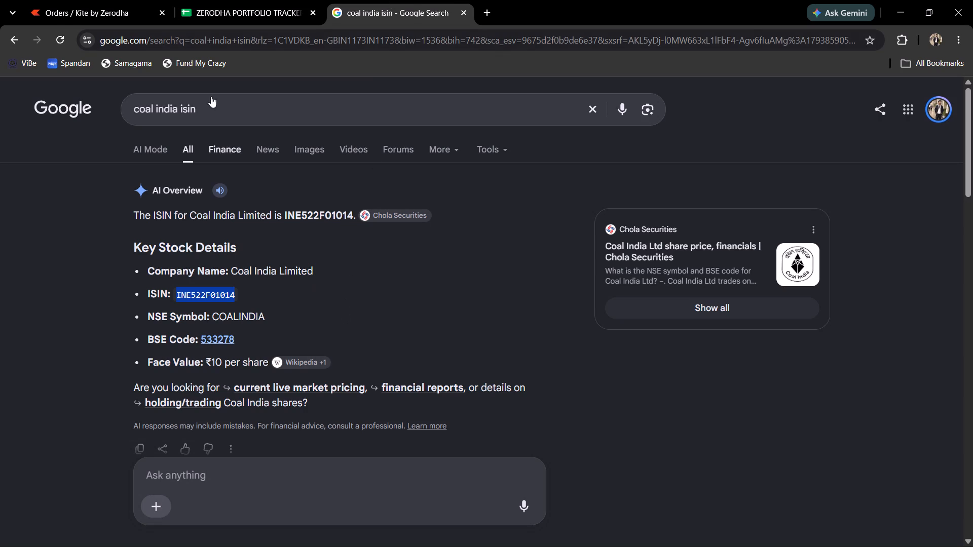
pyautogui.click(188, 0)
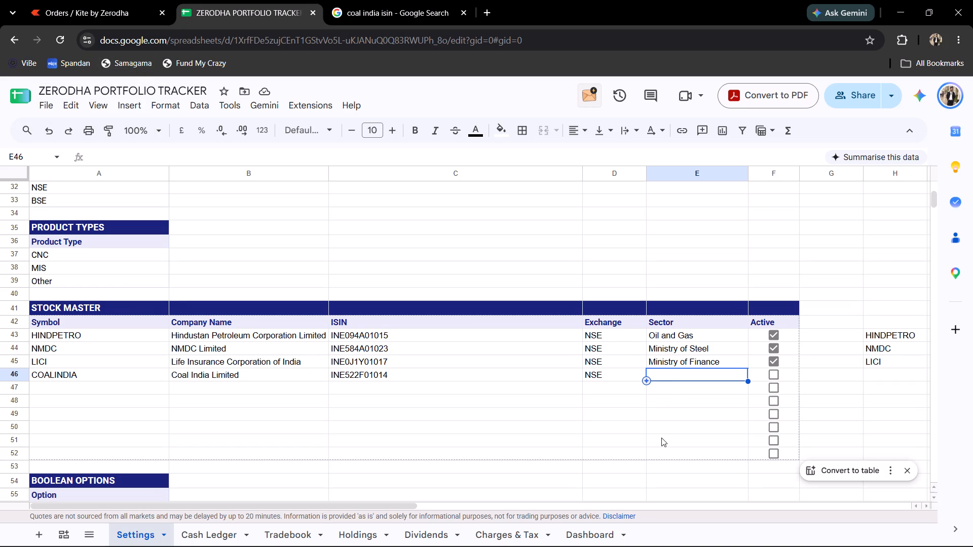
pyautogui.click(347, 0)
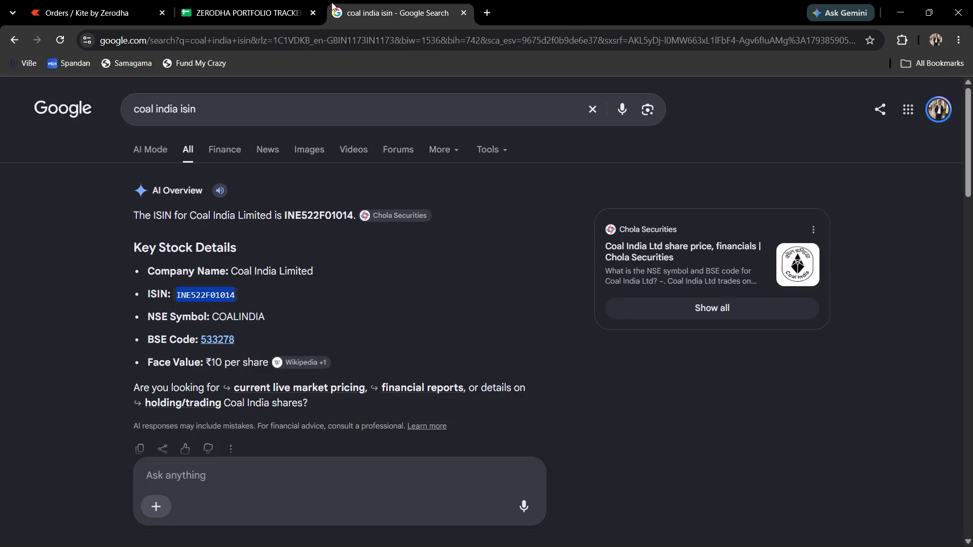
pyautogui.moveTo(211, 120); pyautogui.dragTo(211, 124)
pyautogui.moveTo(215, 113); pyautogui.dragTo(181, 123)
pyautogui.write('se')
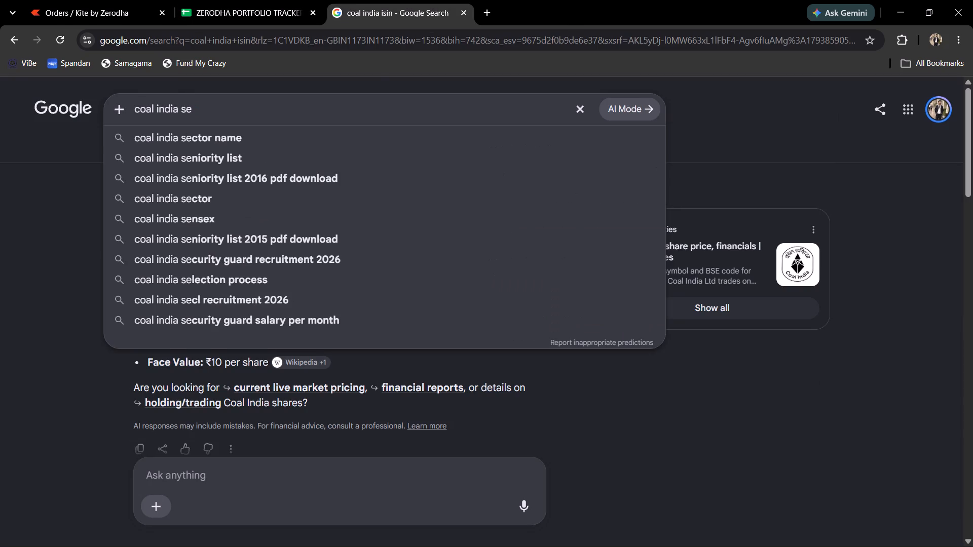
pyautogui.click(210, 131)
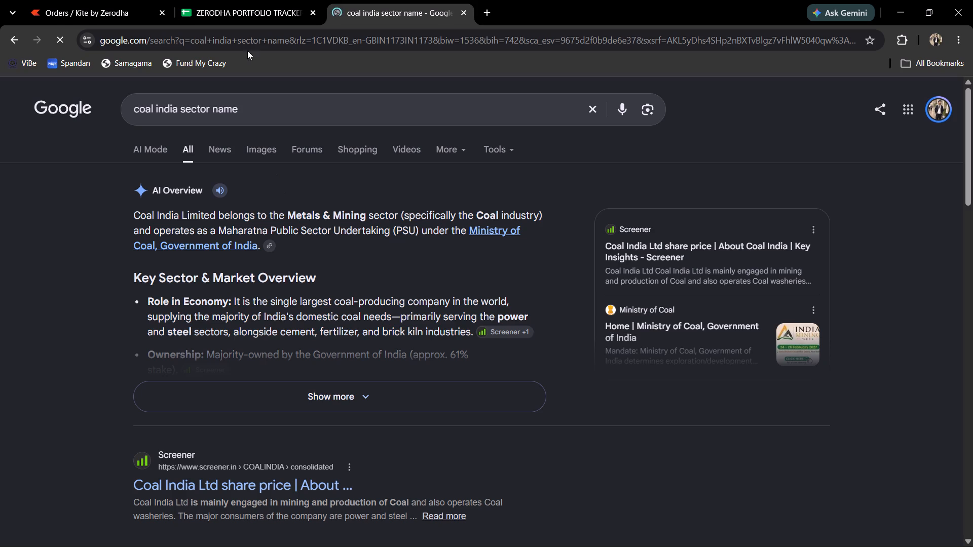
# Return to the portfolio tracker and enter Metals & Mining as COALINDIA's sector in Stock Master row 46.
pyautogui.click(235, 0)
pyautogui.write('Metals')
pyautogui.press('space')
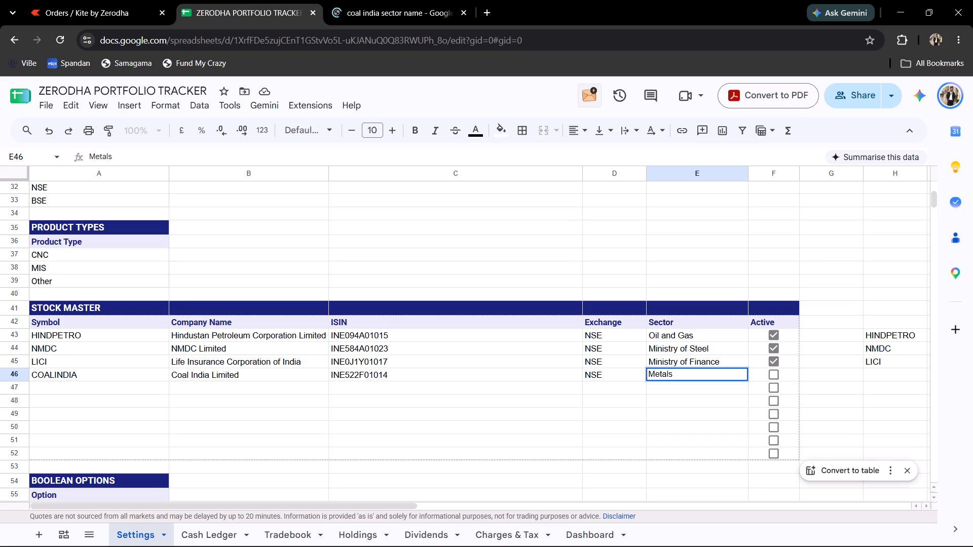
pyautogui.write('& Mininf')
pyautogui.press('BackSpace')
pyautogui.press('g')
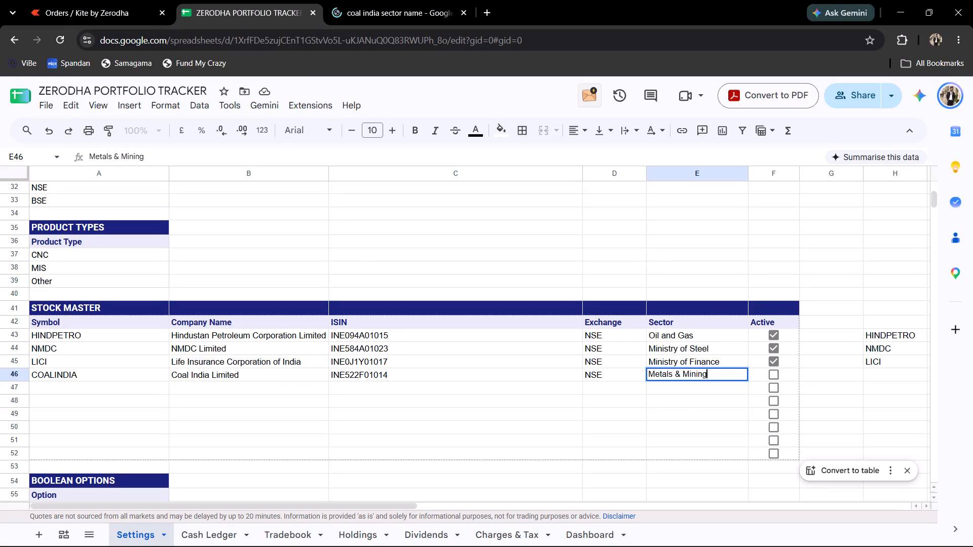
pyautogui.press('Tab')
# Mark COALINDIA as active in Stock Master row 46.
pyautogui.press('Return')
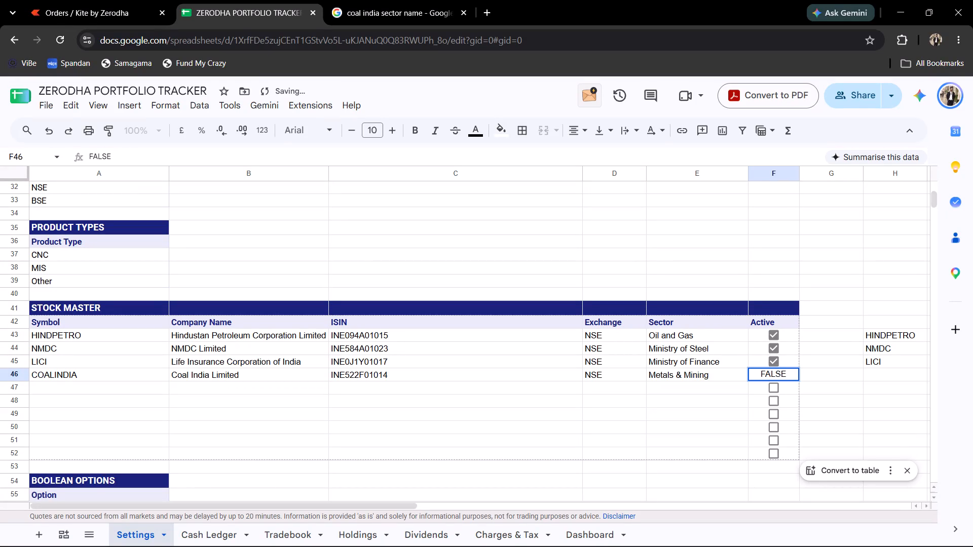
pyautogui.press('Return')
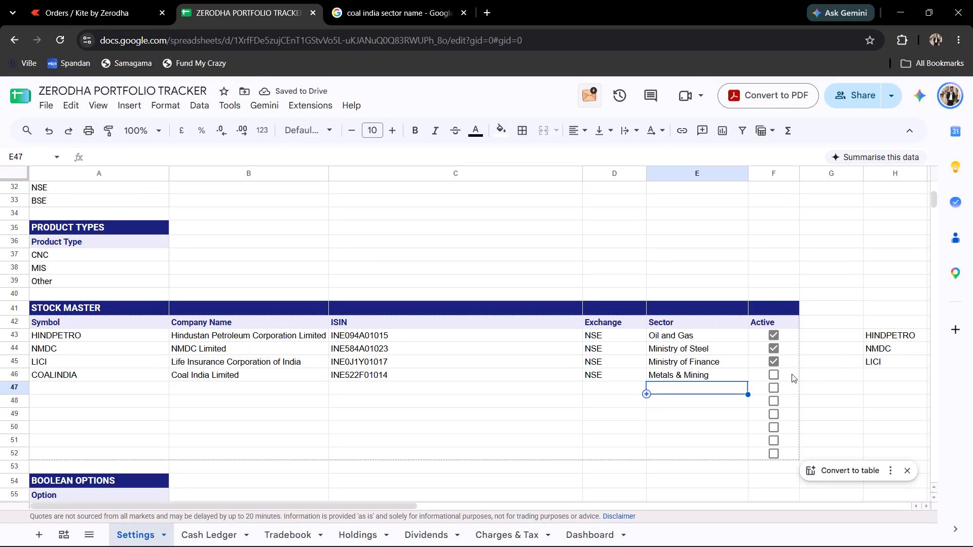
pyautogui.click(776, 375)
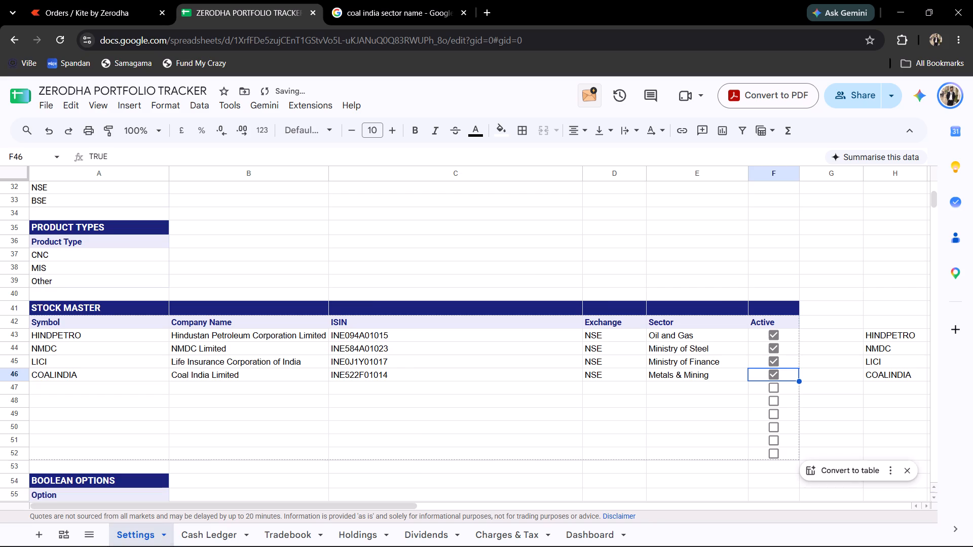
# In the Cash Ledger, enter a debit of 393.80 for the COALINDIA share purchase in row 24.
pyautogui.click(191, 538)
pyautogui.click(463, 463)
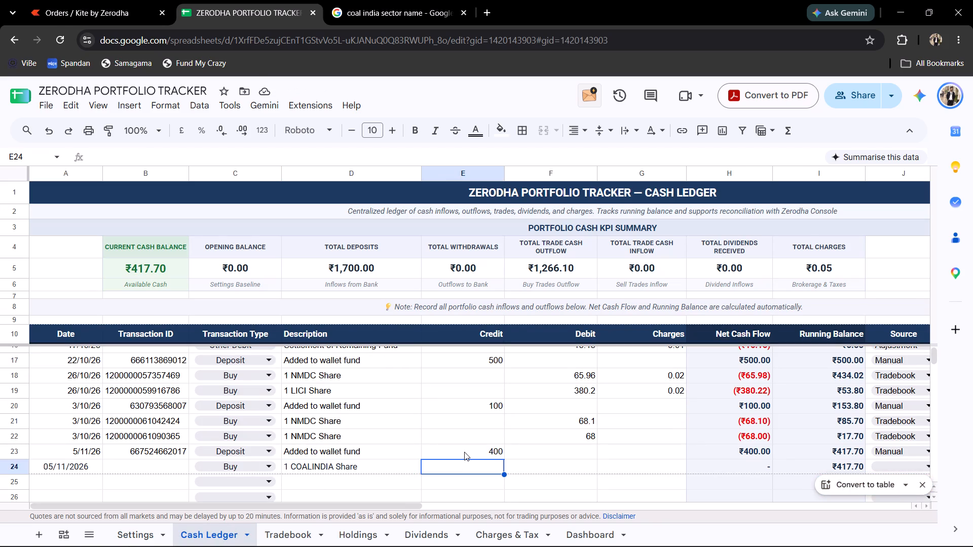
pyautogui.click(532, 470)
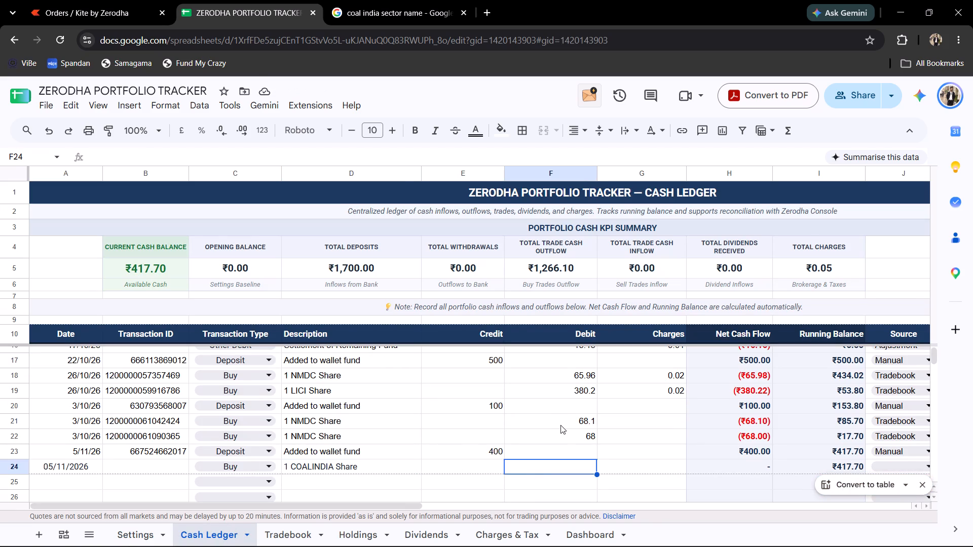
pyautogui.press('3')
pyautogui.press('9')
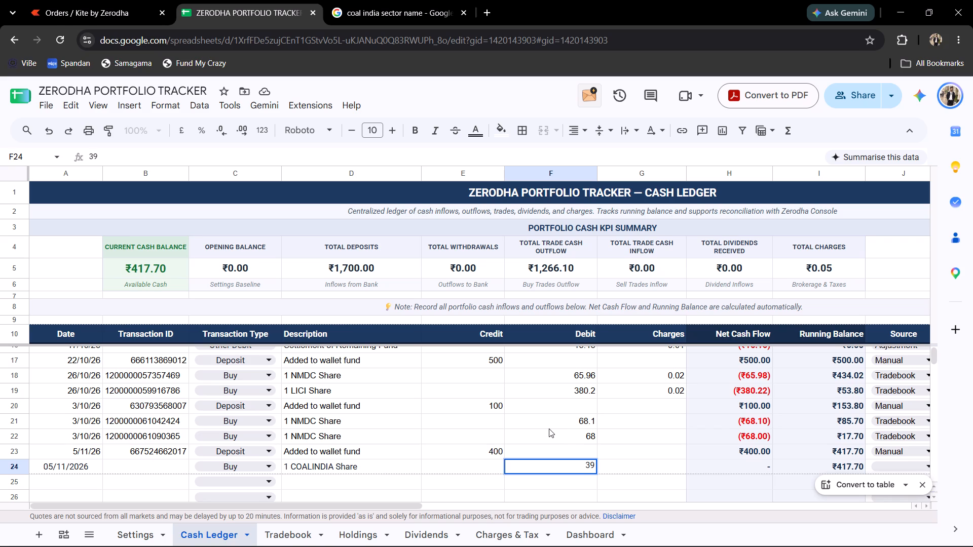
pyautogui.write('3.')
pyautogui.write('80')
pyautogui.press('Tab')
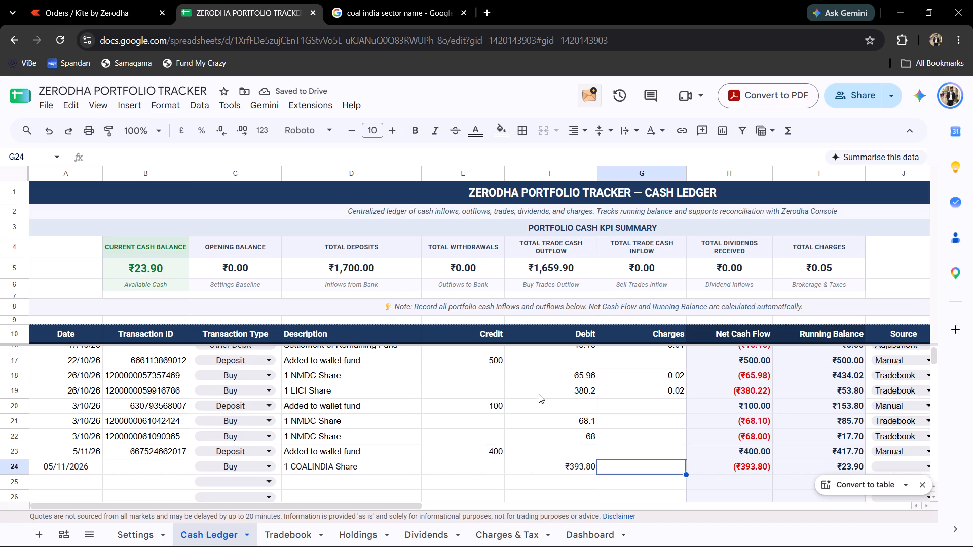
# Set the source of the COALINDIA purchase in Cash Ledger row 24 to Tradebook.
pyautogui.scroll(1, 552, 393)
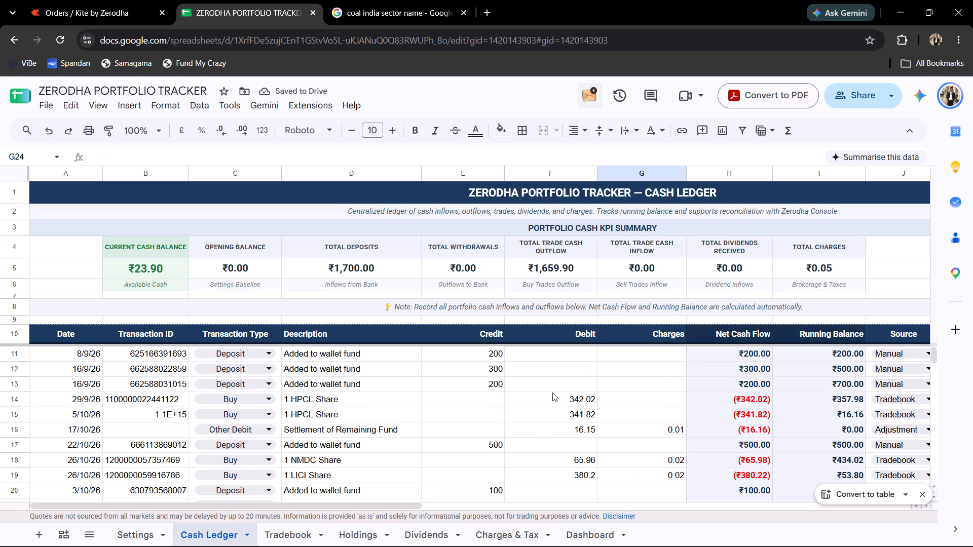
pyautogui.scroll(2, 553, 394)
pyautogui.scroll(-1, 551, 397)
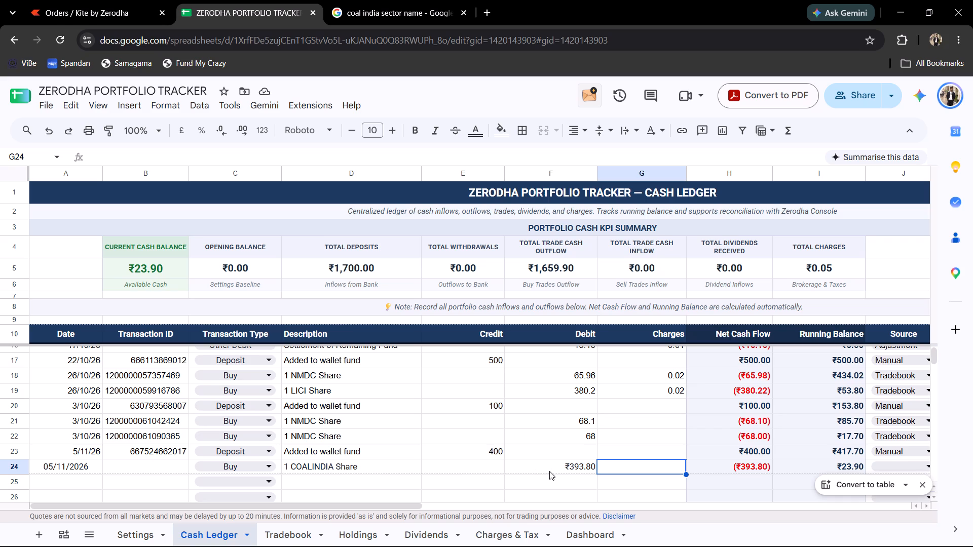
pyautogui.scroll(1, 688, 455)
pyautogui.scroll(-2, 691, 453)
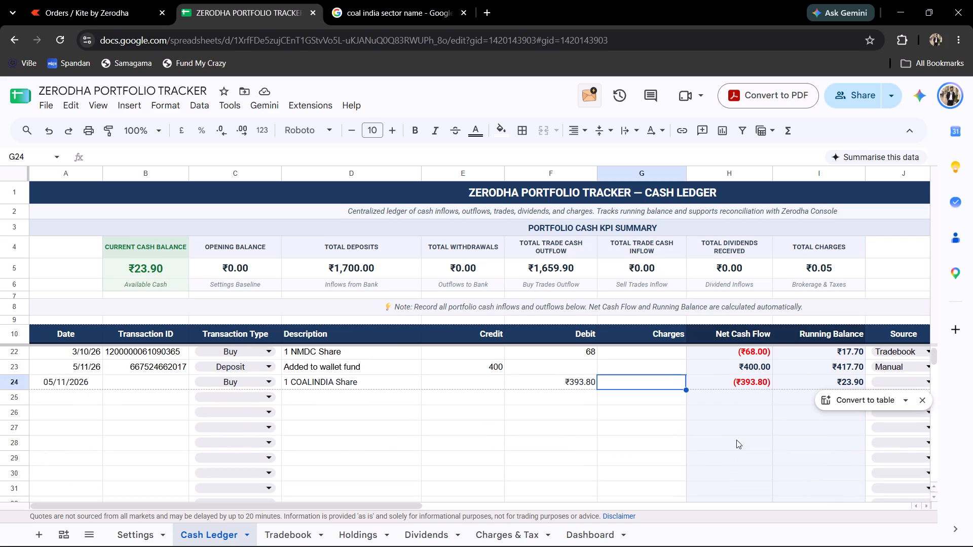
pyautogui.hscroll(-2, 769, 434)
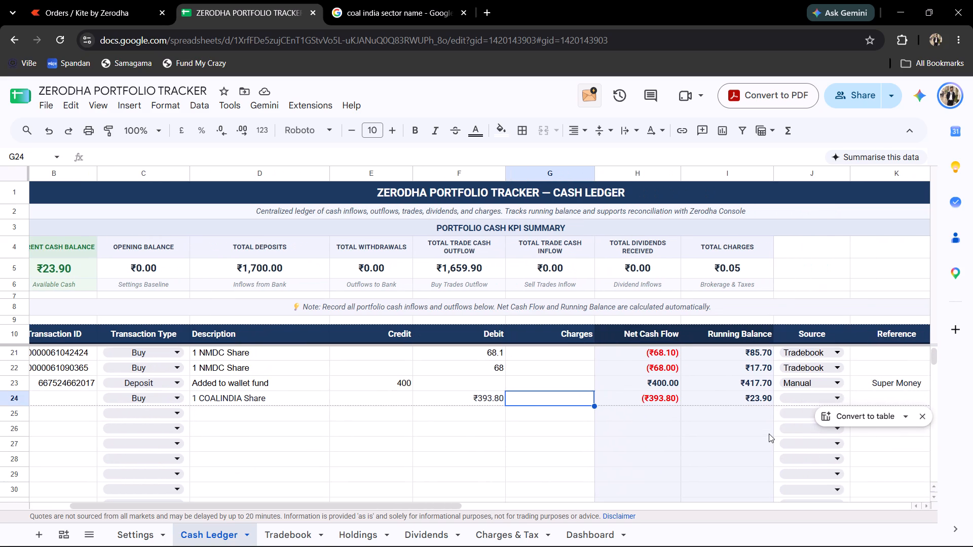
pyautogui.hscroll(-1, 771, 433)
pyautogui.scroll(1, 771, 433)
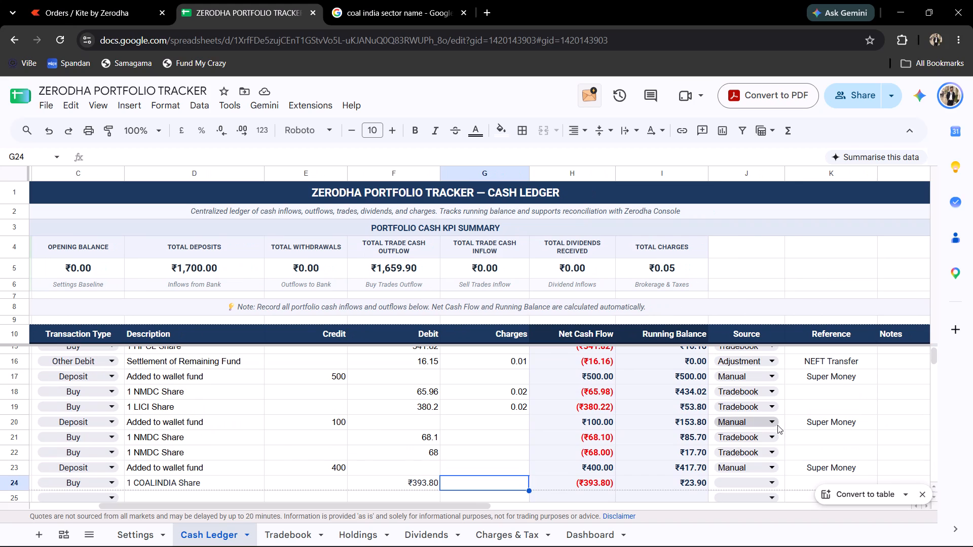
pyautogui.scroll(-1, 743, 456)
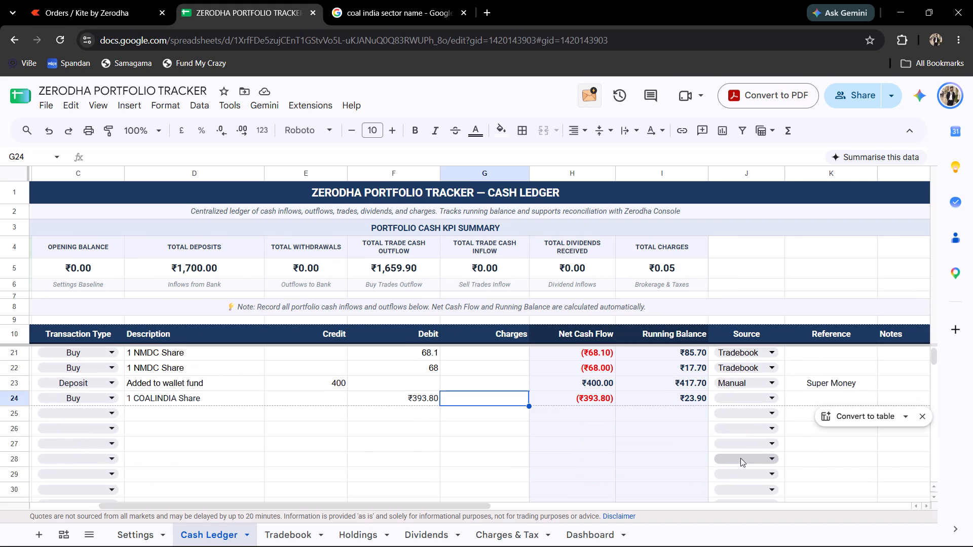
pyautogui.click(749, 394)
pyautogui.click(755, 443)
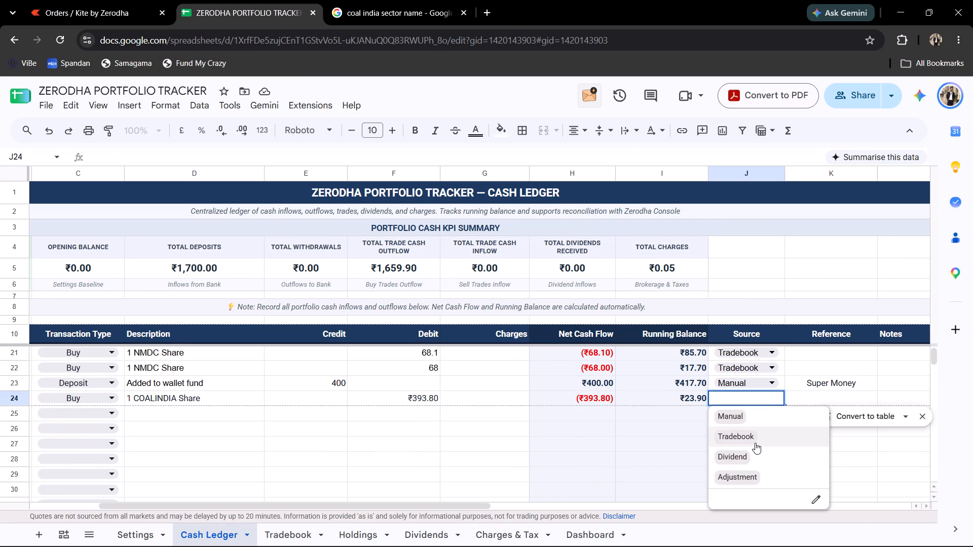
pyautogui.click(814, 397)
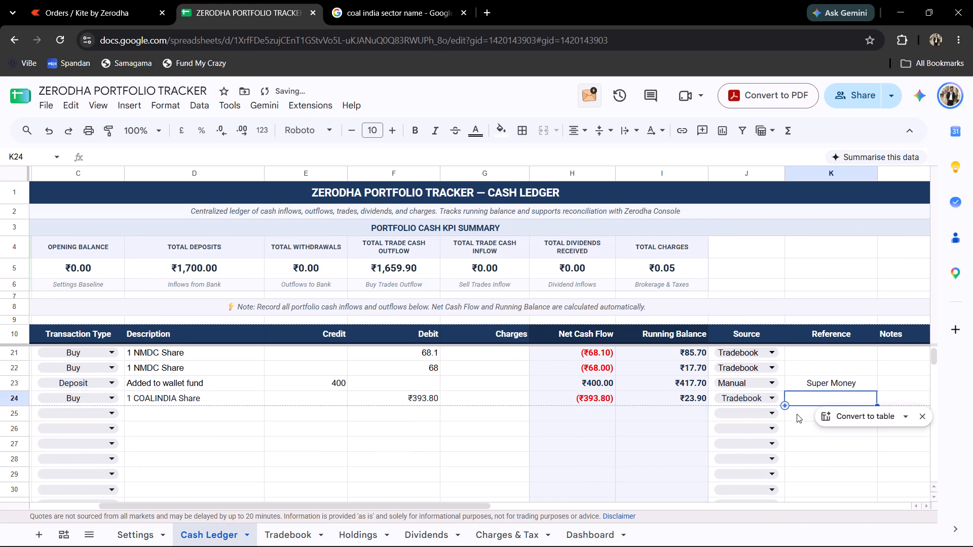
# Review the Cash Ledger entries, comparing the earlier rows' dates and transaction IDs with the COALINDIA purchase row.
pyautogui.scroll(2, 621, 423)
pyautogui.scroll(-1, 621, 424)
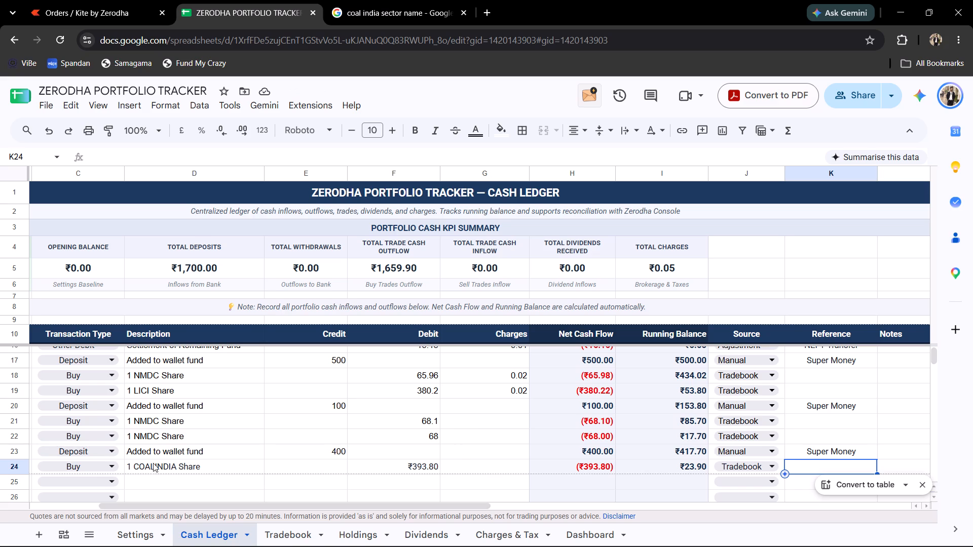
pyautogui.scroll(-1, 185, 442)
pyautogui.moveTo(228, 504); pyautogui.dragTo(116, 509)
pyautogui.scroll(1, 74, 443)
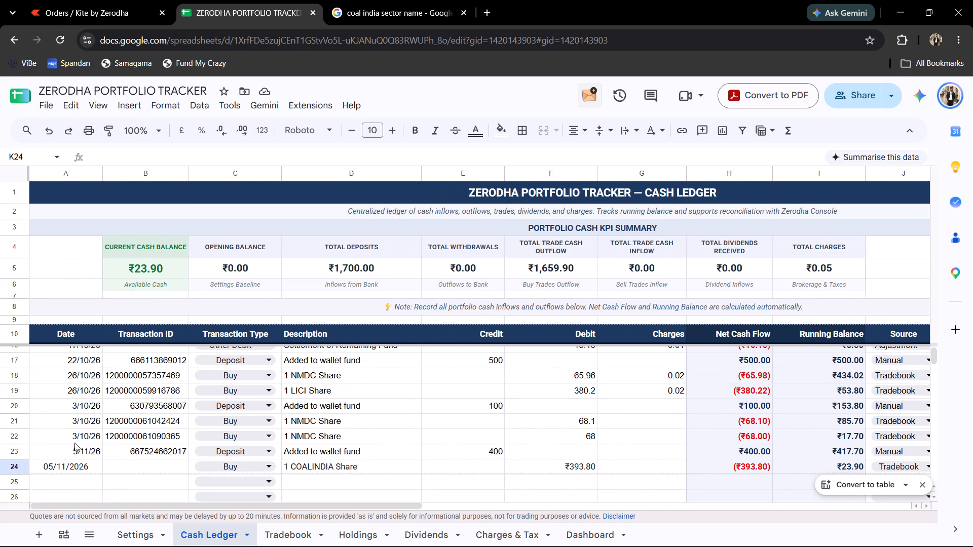
pyautogui.scroll(2, 78, 450)
pyautogui.scroll(-2, 85, 446)
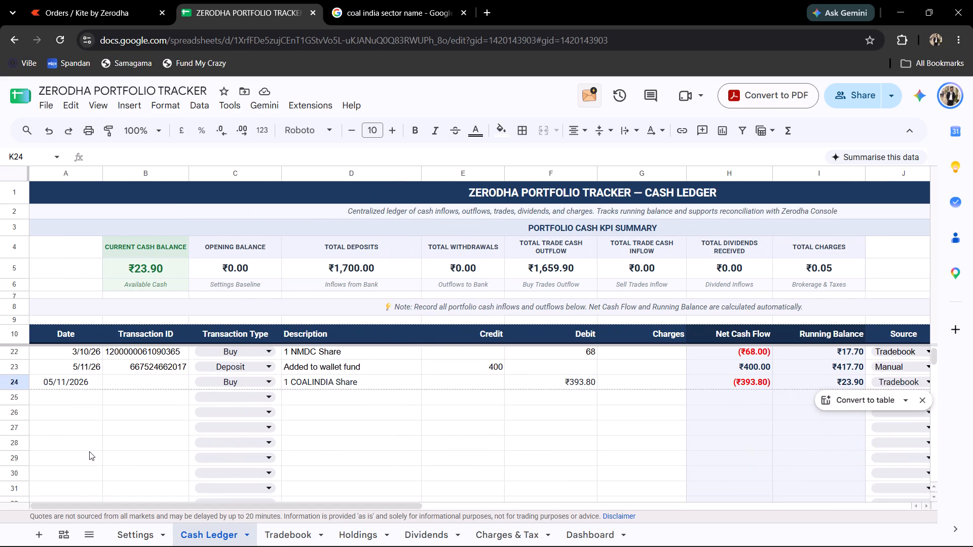
pyautogui.scroll(4, 96, 437)
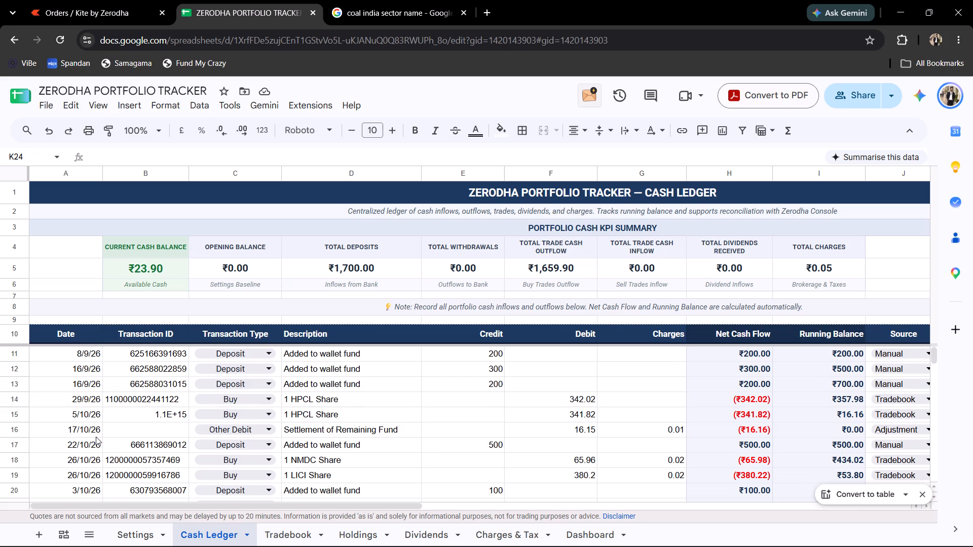
pyautogui.scroll(2, 96, 437)
pyautogui.scroll(-6, 102, 438)
pyautogui.scroll(2, 109, 442)
pyautogui.scroll(-1, 112, 439)
pyautogui.scroll(5, 115, 439)
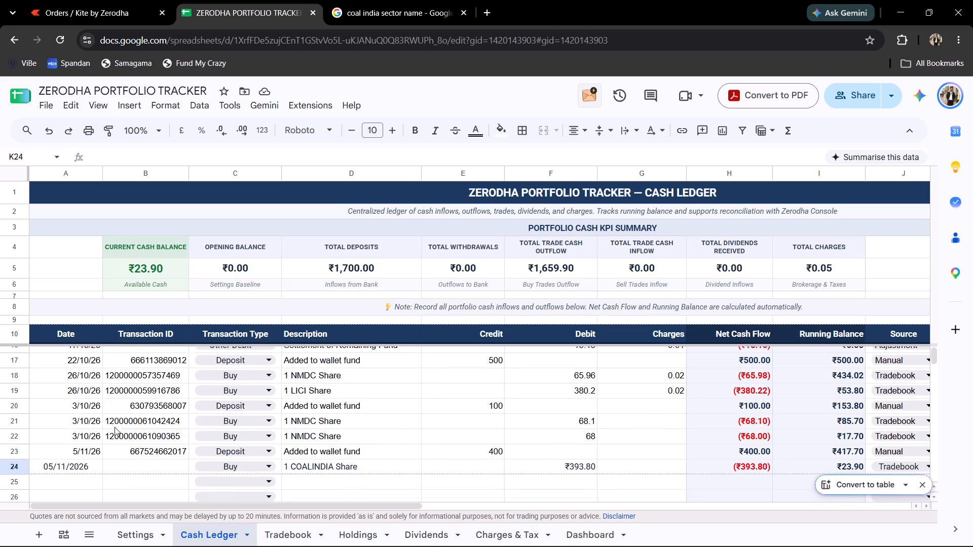
pyautogui.scroll(4, 115, 427)
pyautogui.scroll(-1, 284, 455)
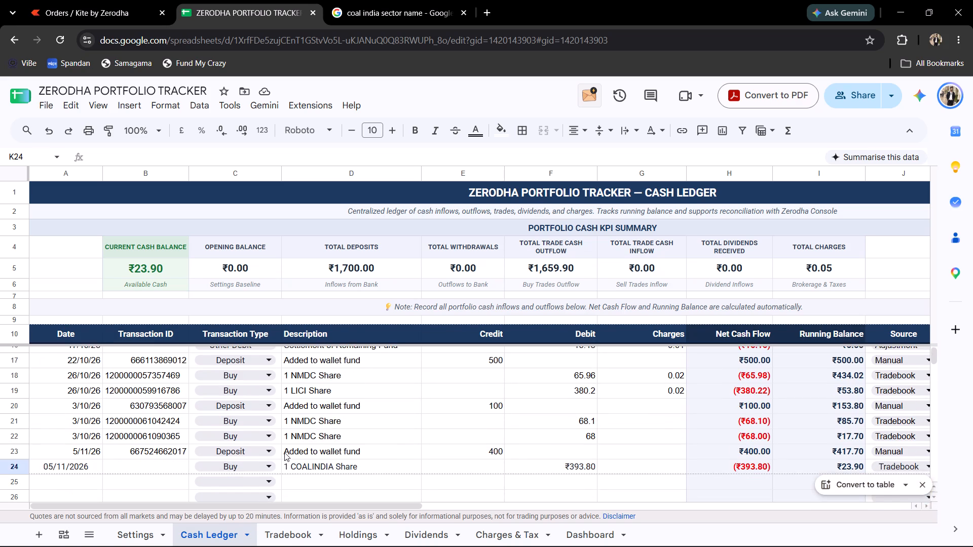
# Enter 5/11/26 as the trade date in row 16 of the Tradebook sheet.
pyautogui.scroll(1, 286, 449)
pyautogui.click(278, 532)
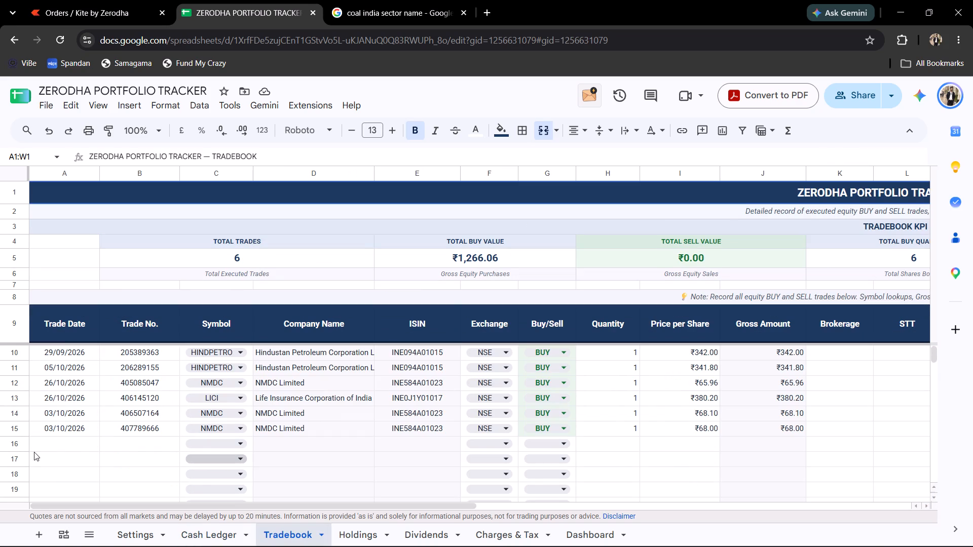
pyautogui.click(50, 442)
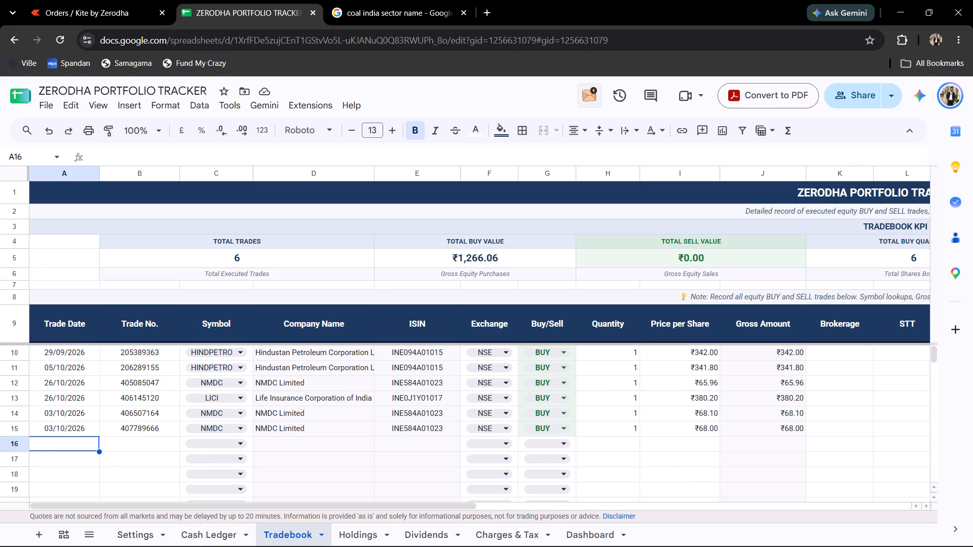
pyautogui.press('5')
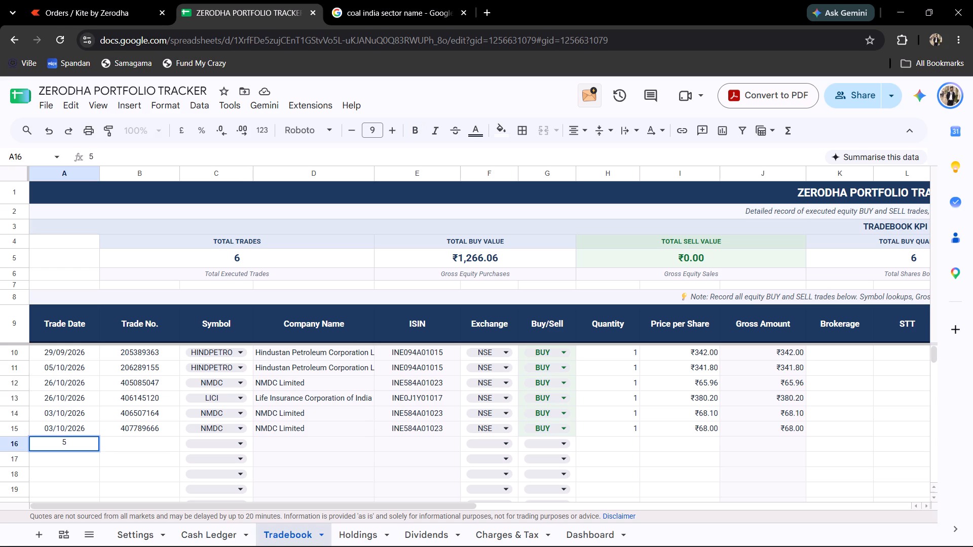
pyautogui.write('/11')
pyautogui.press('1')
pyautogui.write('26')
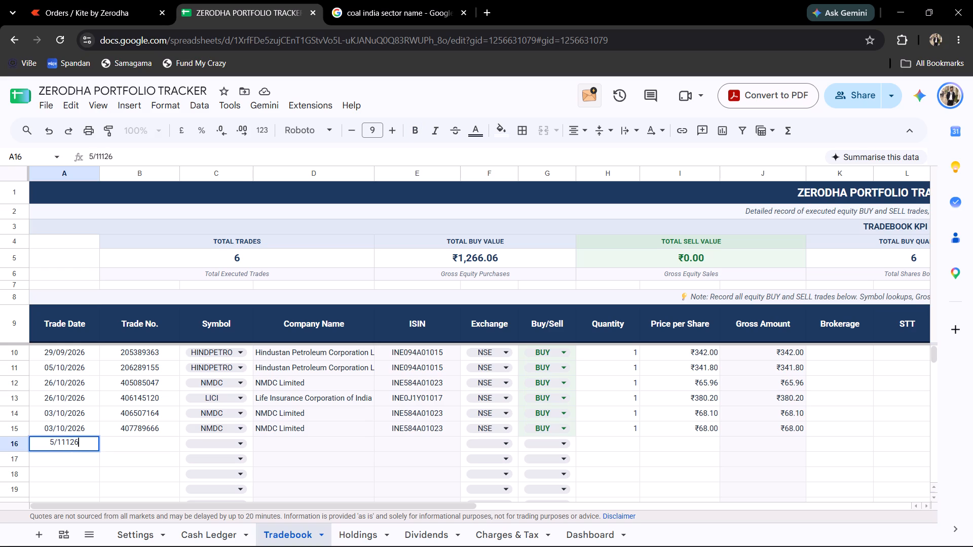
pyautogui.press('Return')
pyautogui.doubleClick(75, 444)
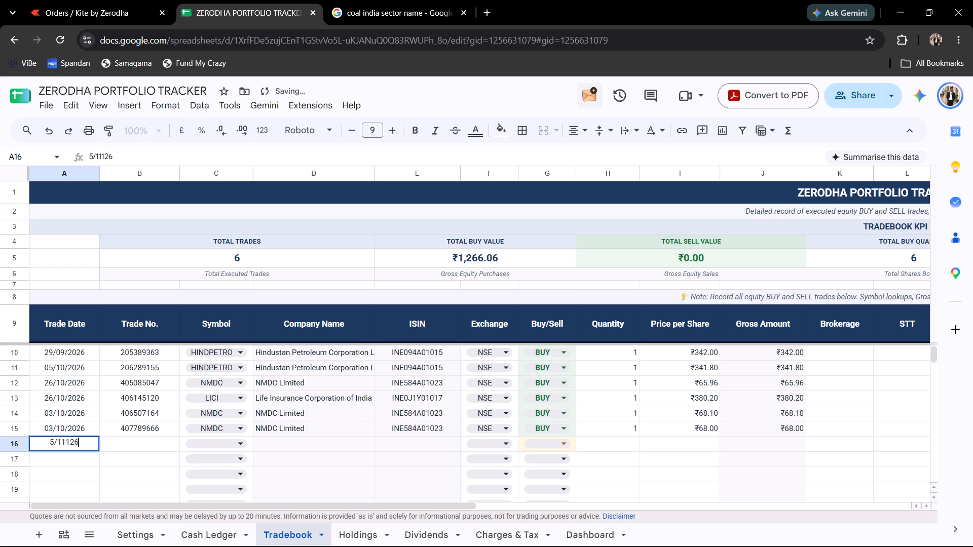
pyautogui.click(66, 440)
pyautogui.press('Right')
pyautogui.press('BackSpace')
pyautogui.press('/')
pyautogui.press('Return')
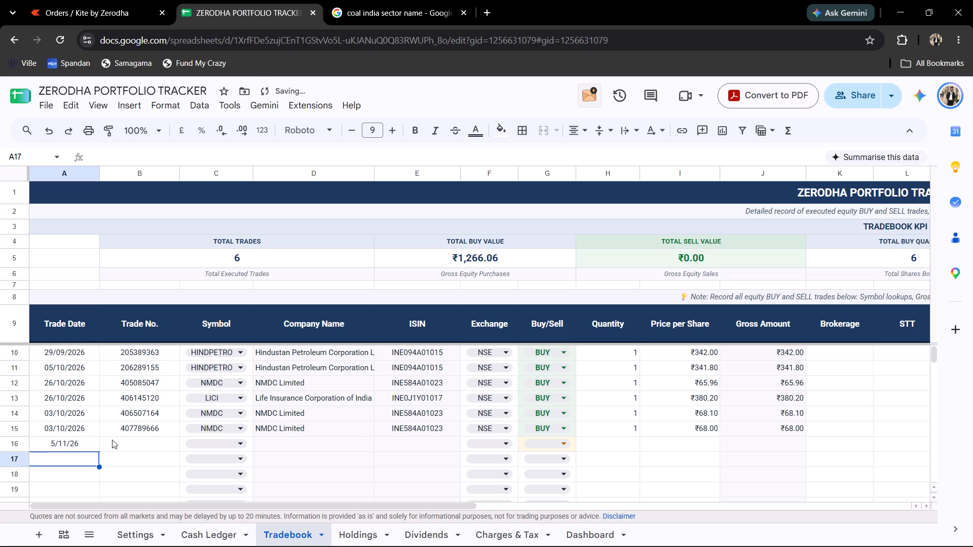
# Fill the trade date from Tradebook row 15 into row 16 to match its format, and set it to 05/11/2026.
pyautogui.click(73, 446)
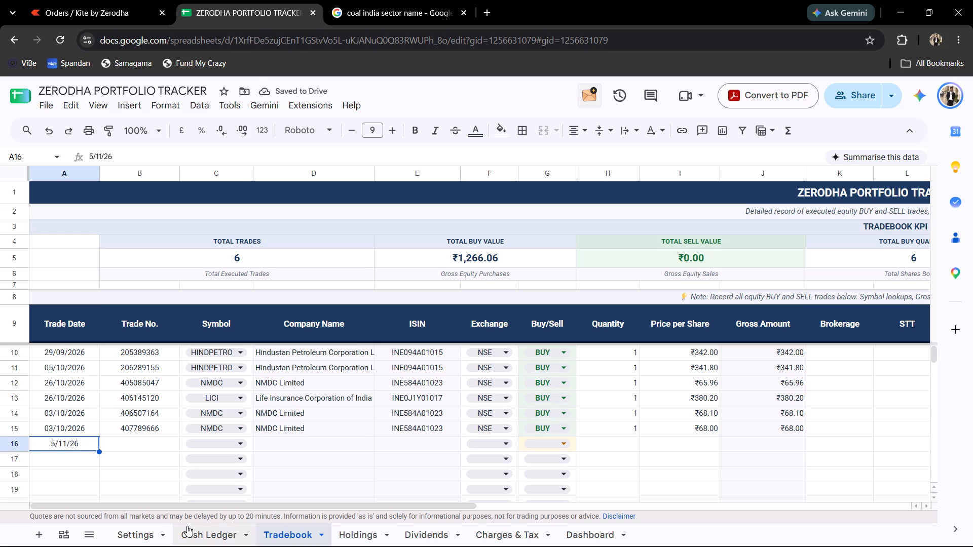
pyautogui.click(78, 430)
pyautogui.click(84, 446)
pyautogui.click(91, 425)
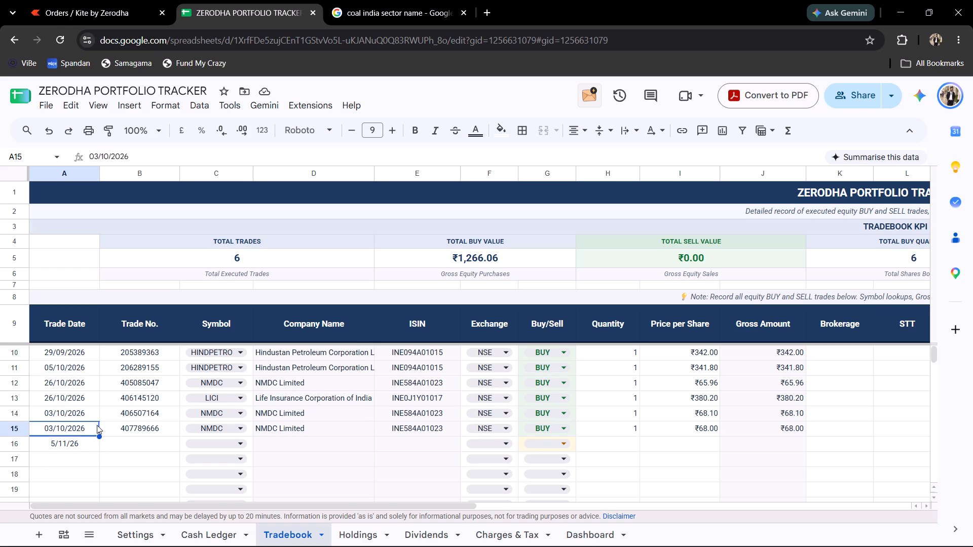
pyautogui.moveTo(100, 435); pyautogui.dragTo(101, 449)
pyautogui.click(68, 446)
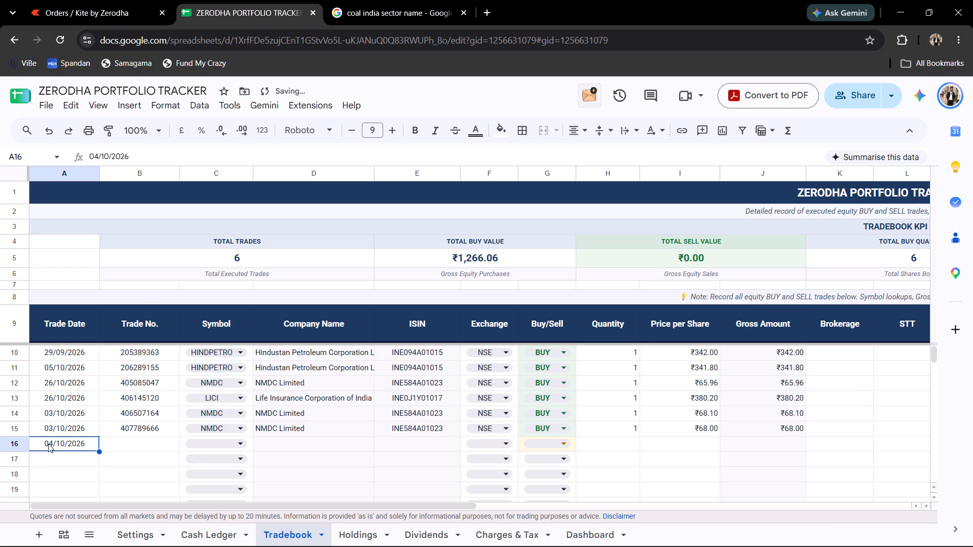
pyautogui.doubleClick(53, 443)
pyautogui.click(53, 443)
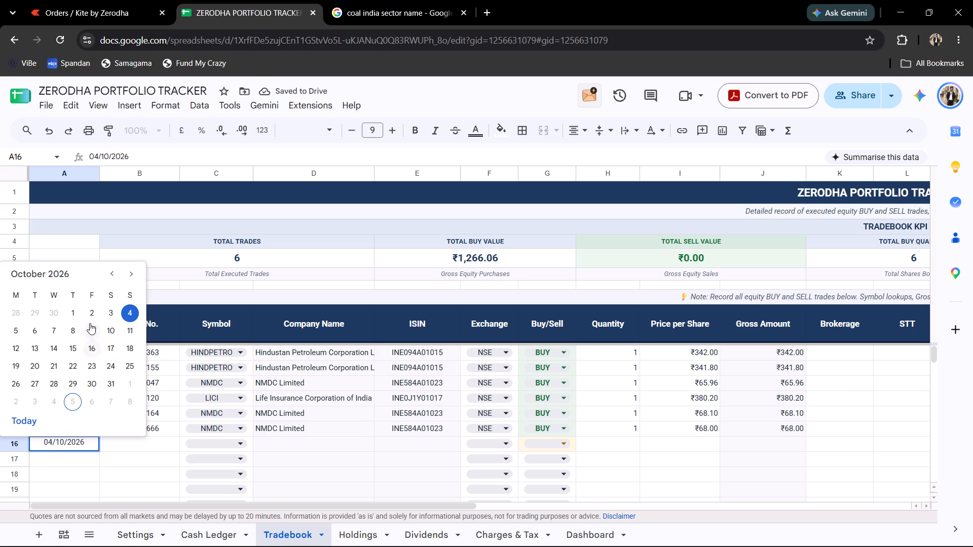
pyautogui.click(138, 268)
pyautogui.click(135, 269)
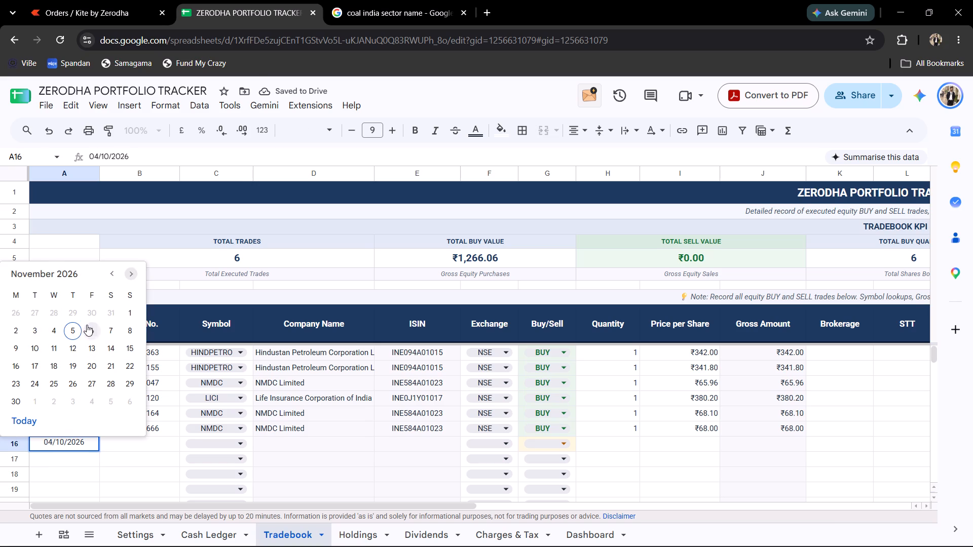
pyautogui.click(79, 328)
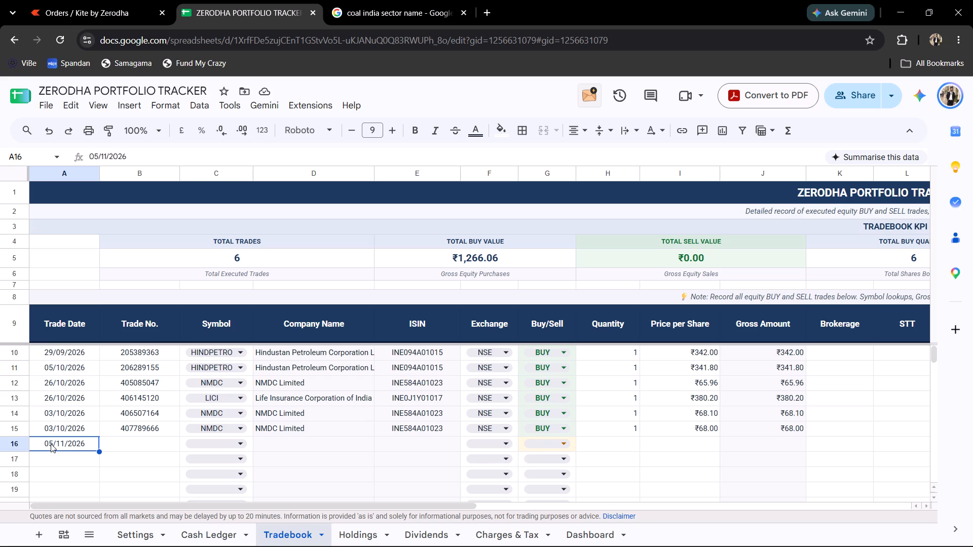
# Change the trade dates of the NMDC purchases in Tradebook rows 14 and 15 to 03/11/2026.
pyautogui.click(72, 421)
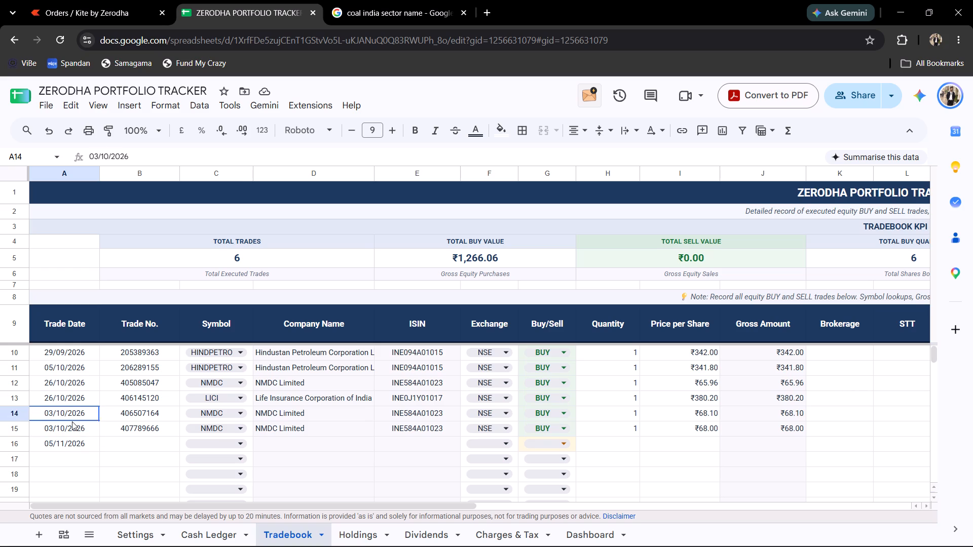
pyautogui.doubleClick(72, 413)
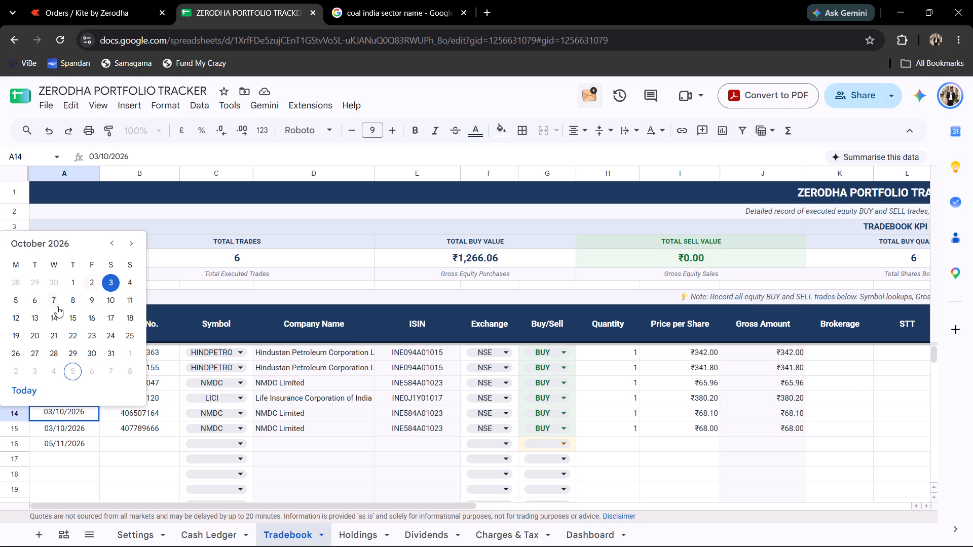
pyautogui.click(129, 248)
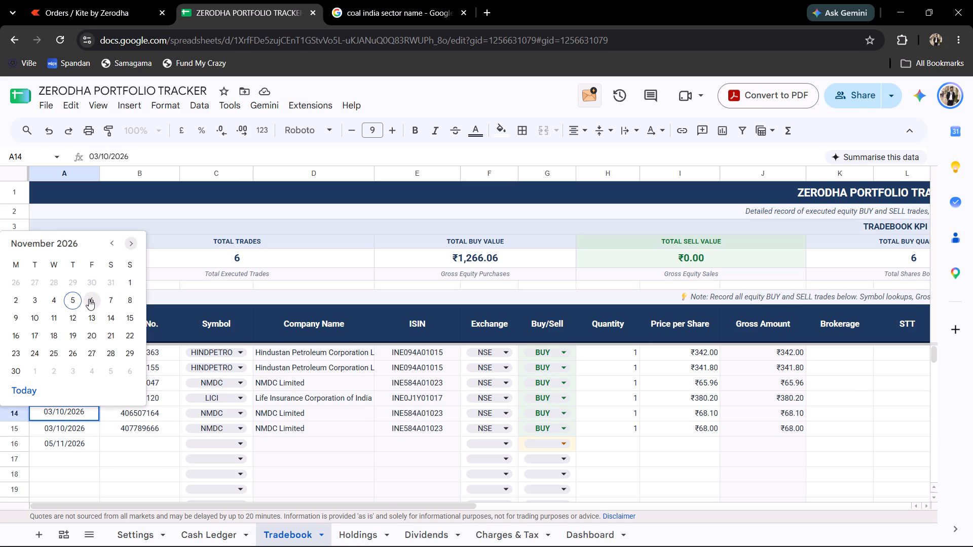
pyautogui.click(37, 292)
pyautogui.doubleClick(58, 427)
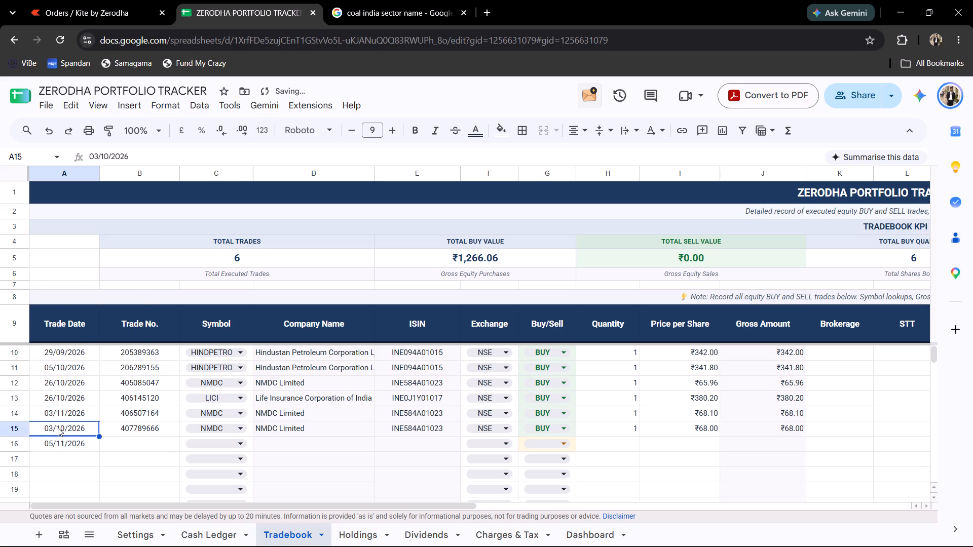
pyautogui.click(125, 260)
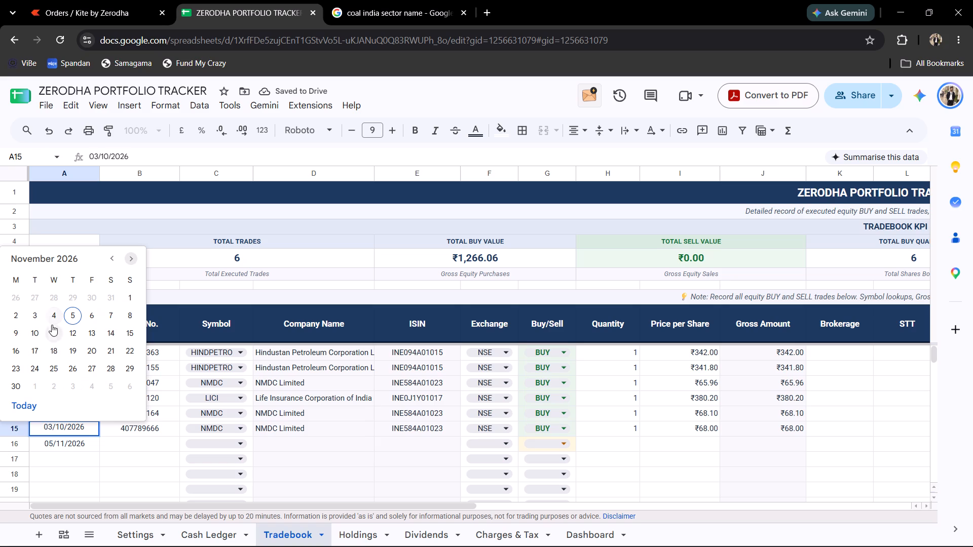
pyautogui.click(37, 311)
pyautogui.click(126, 444)
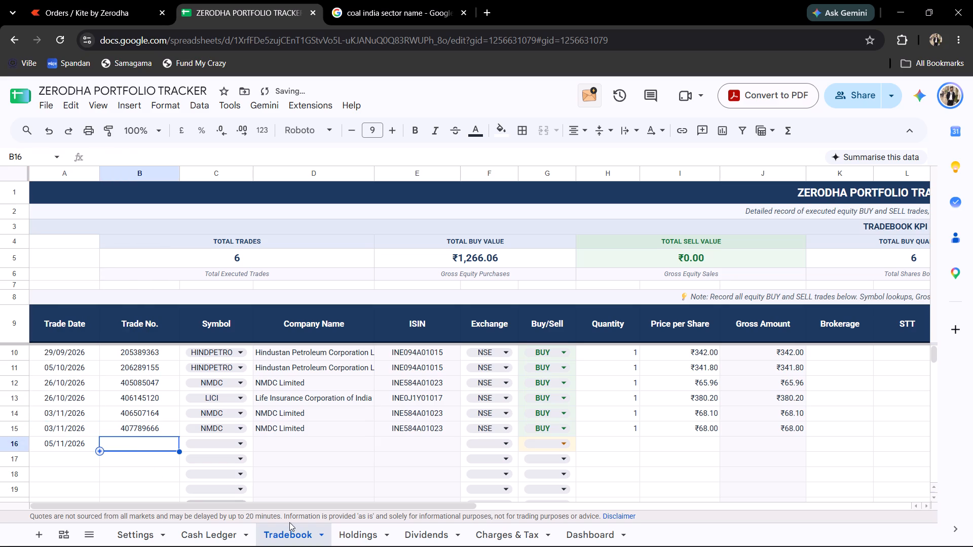
# In the Cash Ledger, change the dates of the NMDC purchases in rows 21 and 22 to 3/11/26.
pyautogui.click(184, 531)
pyautogui.scroll(-1, 215, 473)
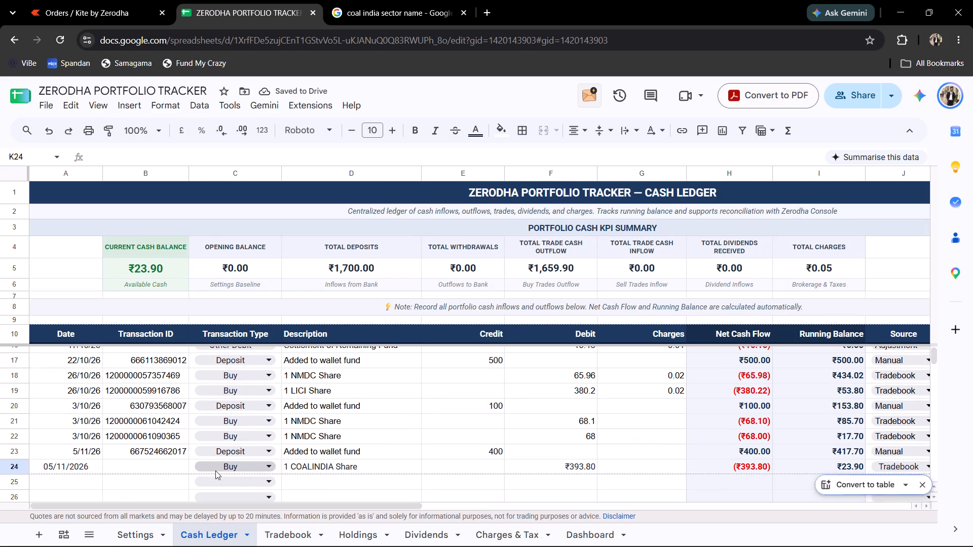
pyautogui.doubleClick(78, 423)
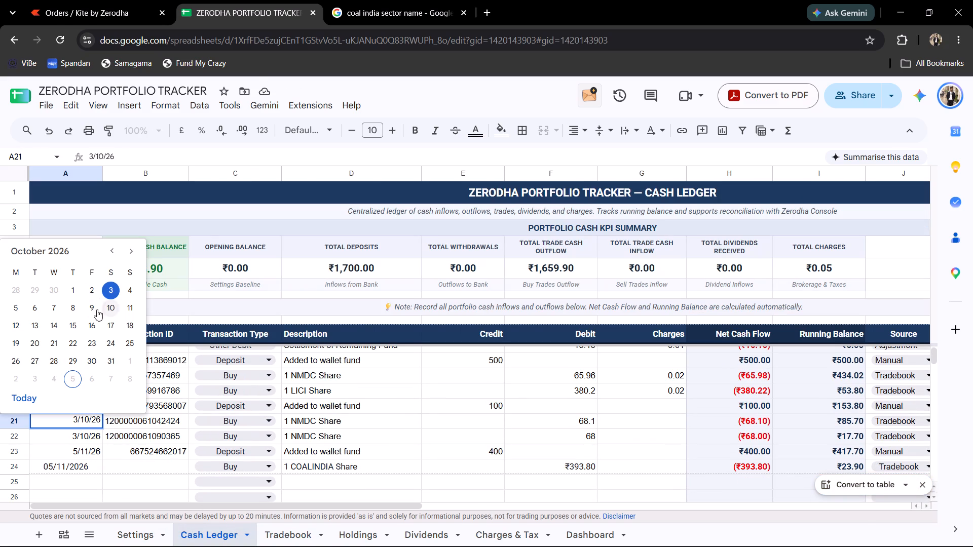
pyautogui.click(134, 247)
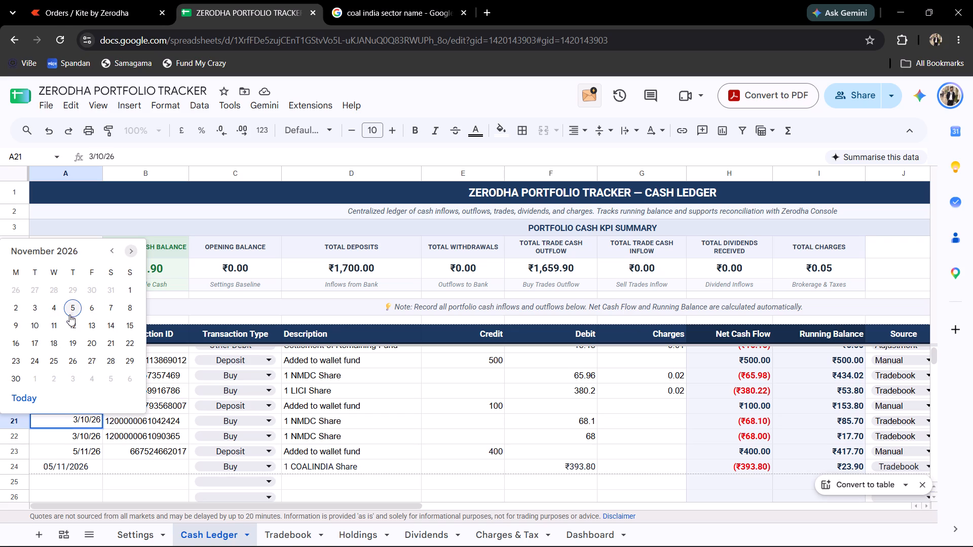
pyautogui.click(44, 306)
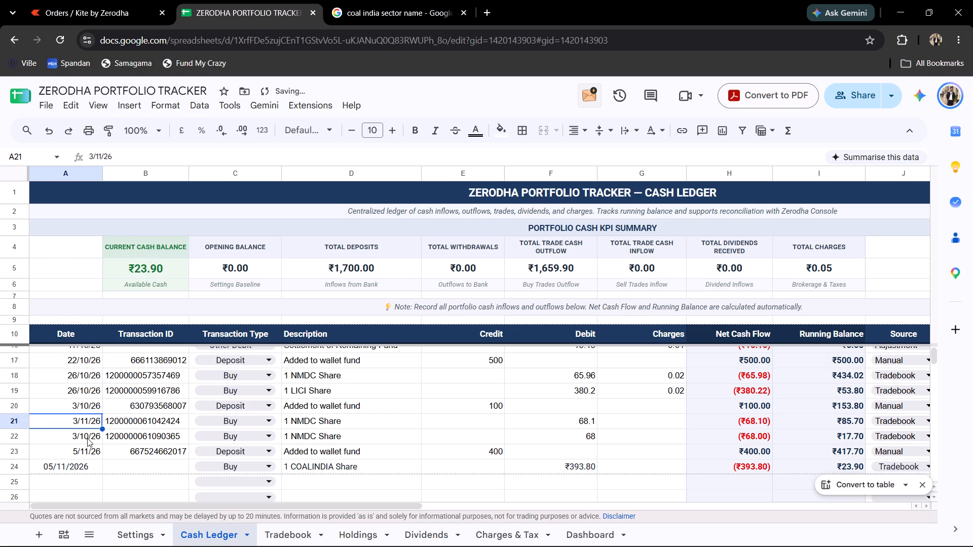
pyautogui.doubleClick(87, 438)
pyautogui.click(131, 265)
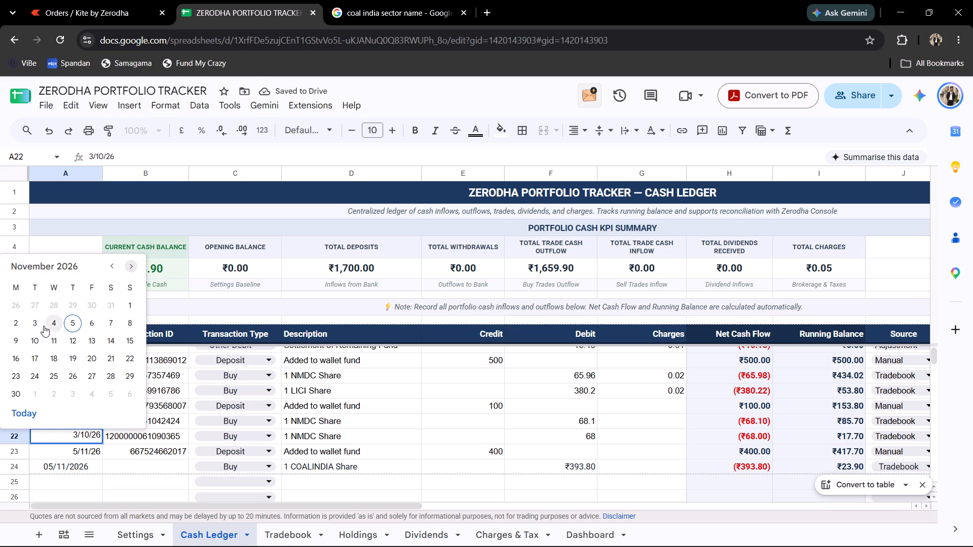
pyautogui.click(39, 326)
# Fill the date from Cash Ledger row 23 into COALINDIA row 24 to match its format, and set it to 5/11/26.
pyautogui.doubleClick(81, 463)
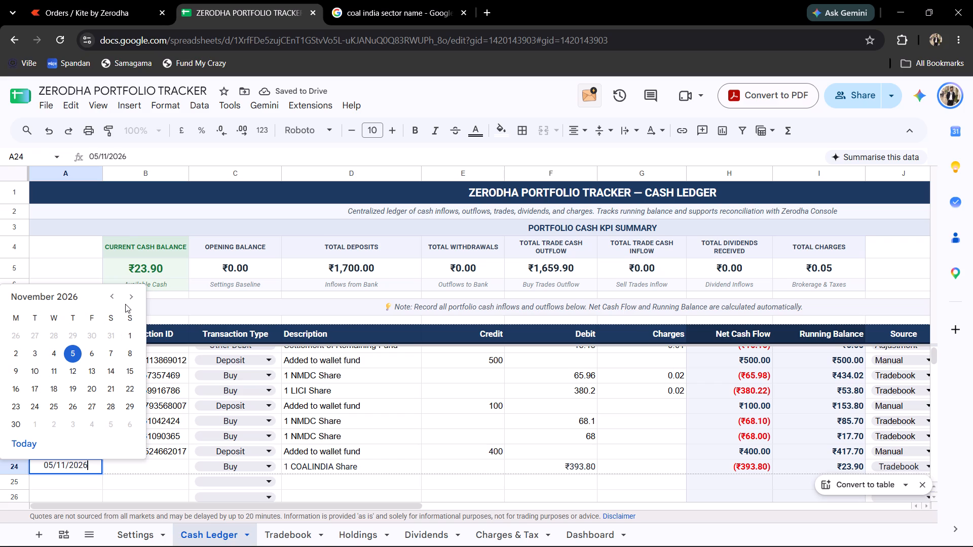
pyautogui.click(158, 490)
pyautogui.click(77, 443)
pyautogui.click(81, 450)
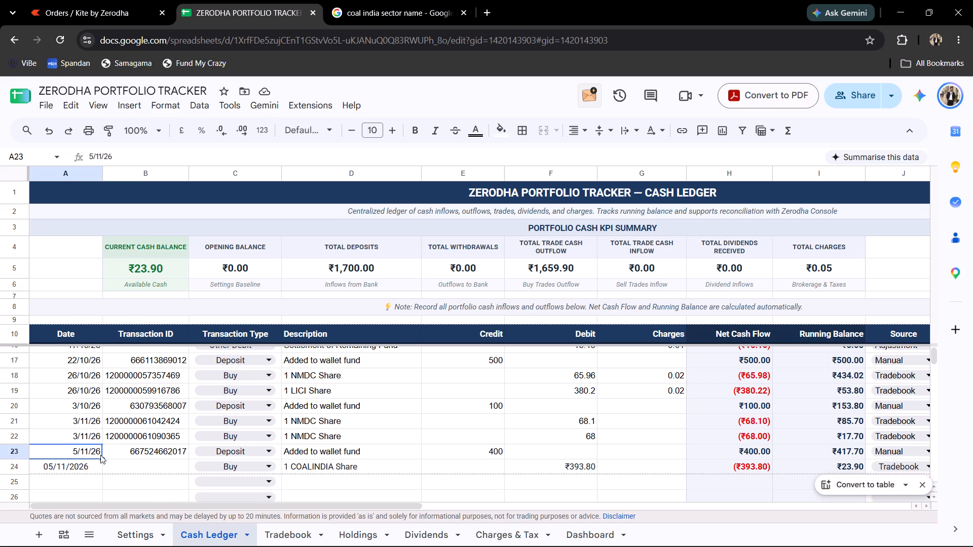
pyautogui.doubleClick(82, 451)
pyautogui.click(128, 462)
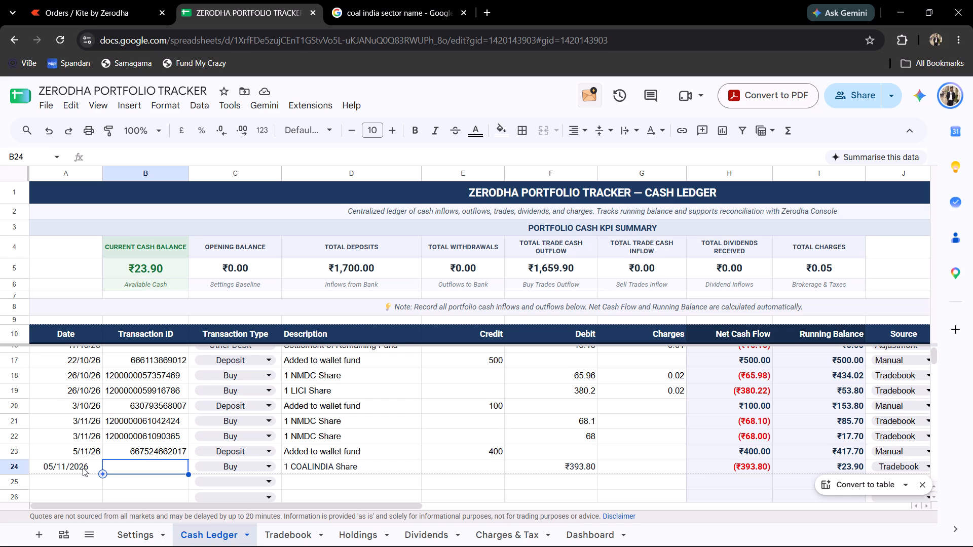
pyautogui.click(96, 452)
pyautogui.moveTo(101, 459); pyautogui.dragTo(101, 465)
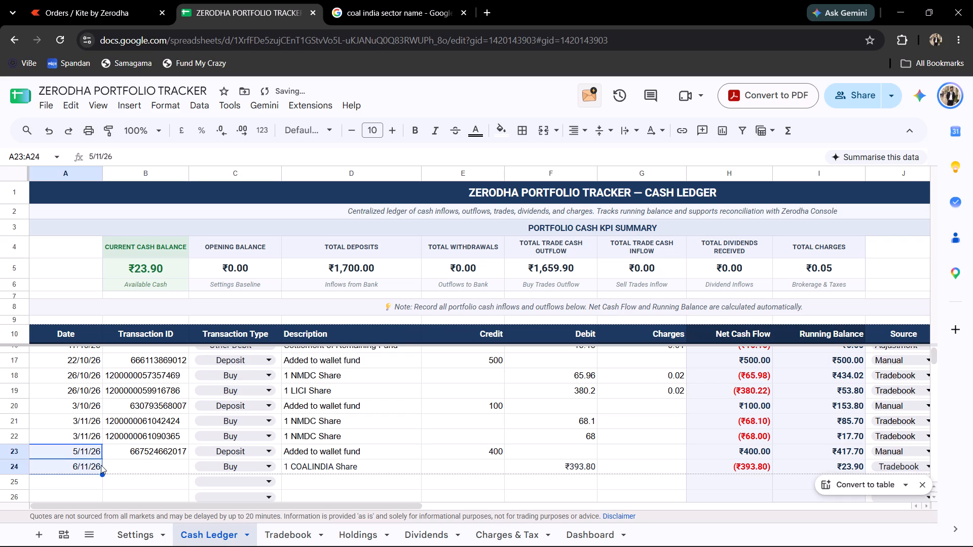
pyautogui.doubleClick(86, 470)
pyautogui.click(72, 355)
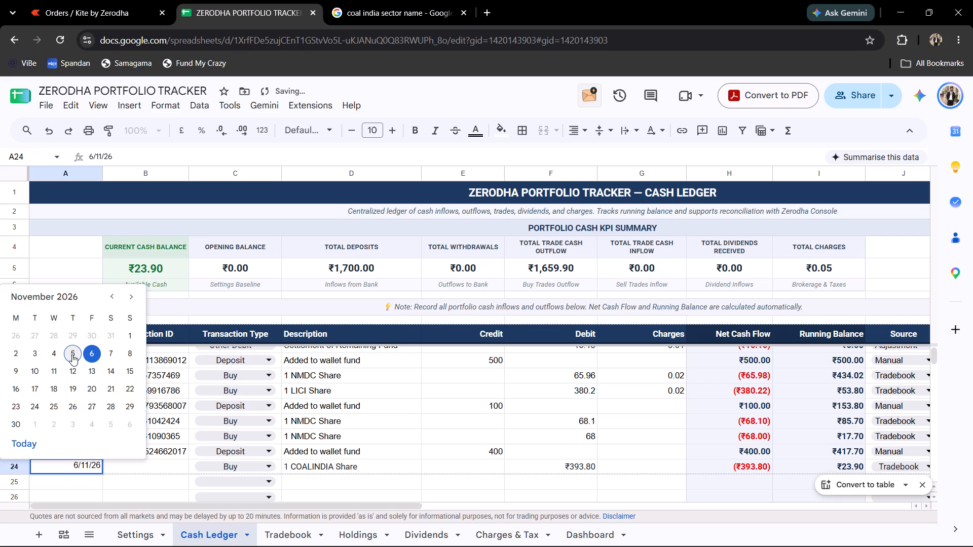
pyautogui.click(150, 469)
# Fill the debit from Cash Ledger row 22 down through row 24, and clear the filled debit from deposit row 23.
pyautogui.click(322, 467)
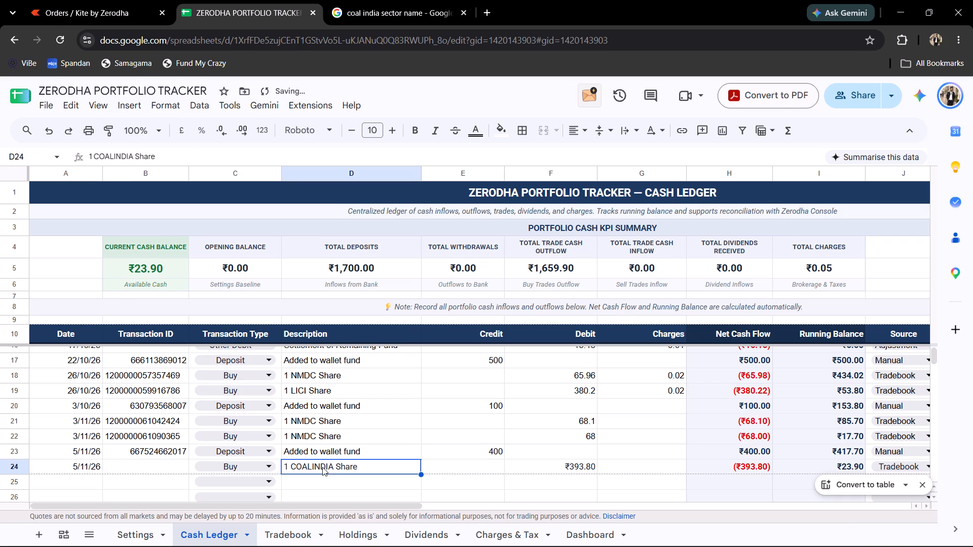
pyautogui.click(569, 437)
pyautogui.moveTo(596, 445); pyautogui.dragTo(596, 470)
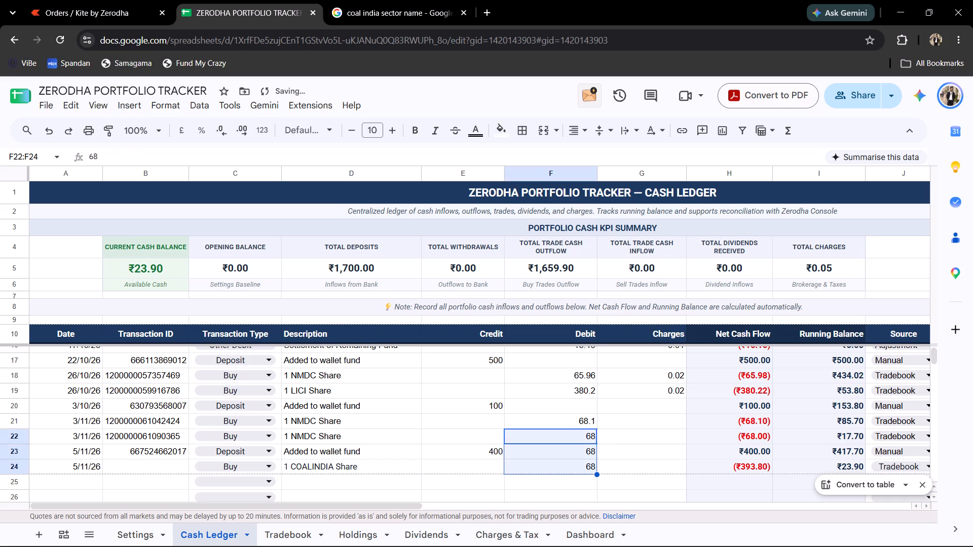
pyautogui.click(566, 460)
pyautogui.click(564, 454)
pyautogui.press('Delete')
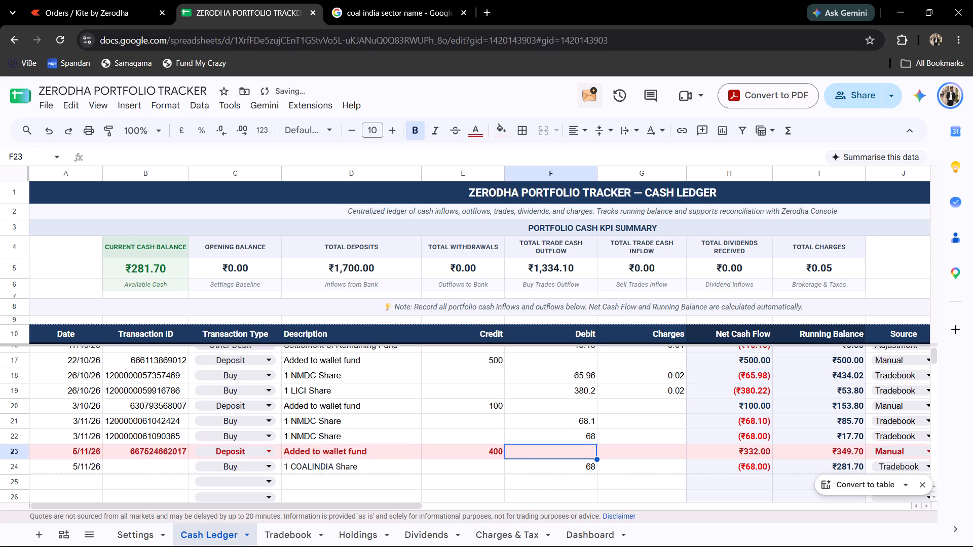
# Set the debit of the COALINDIA purchase in Cash Ledger row 24 to 393.80.
pyautogui.click(571, 464)
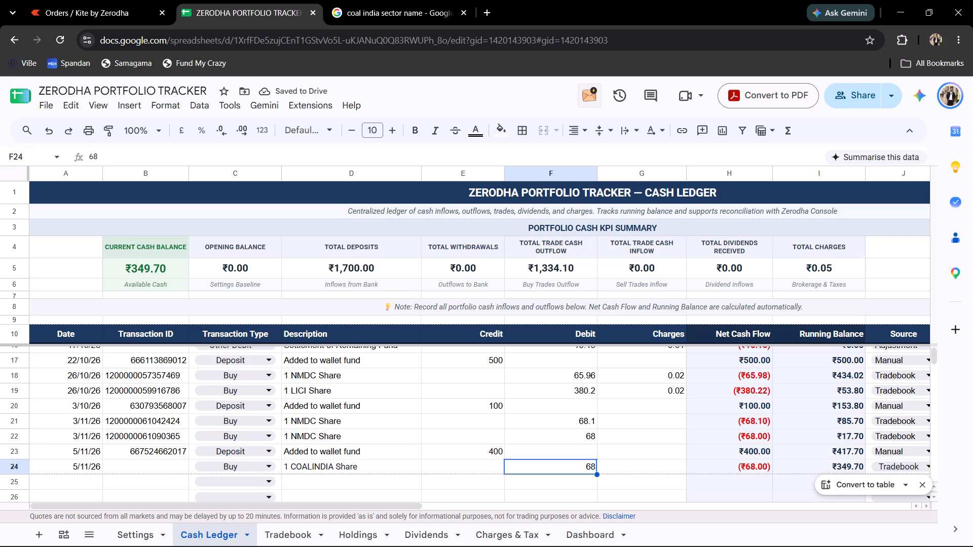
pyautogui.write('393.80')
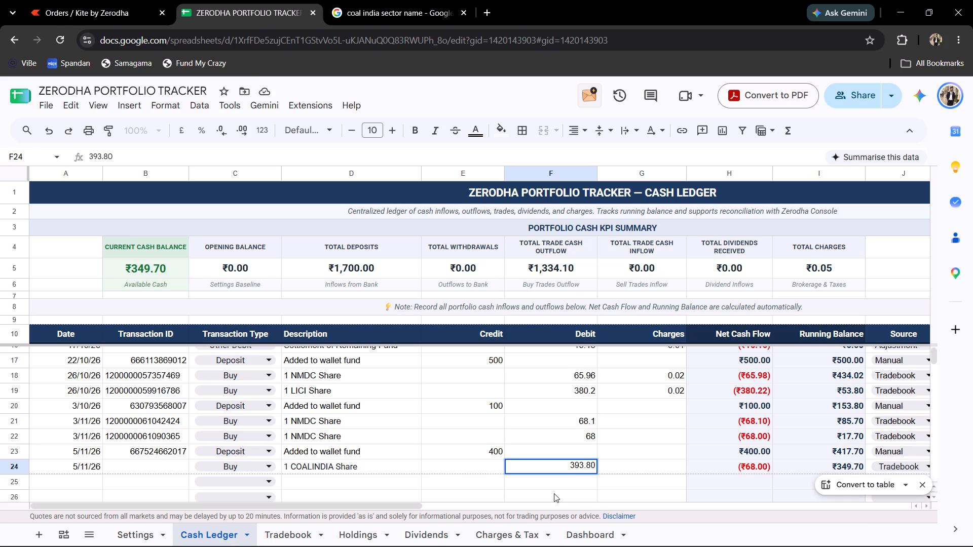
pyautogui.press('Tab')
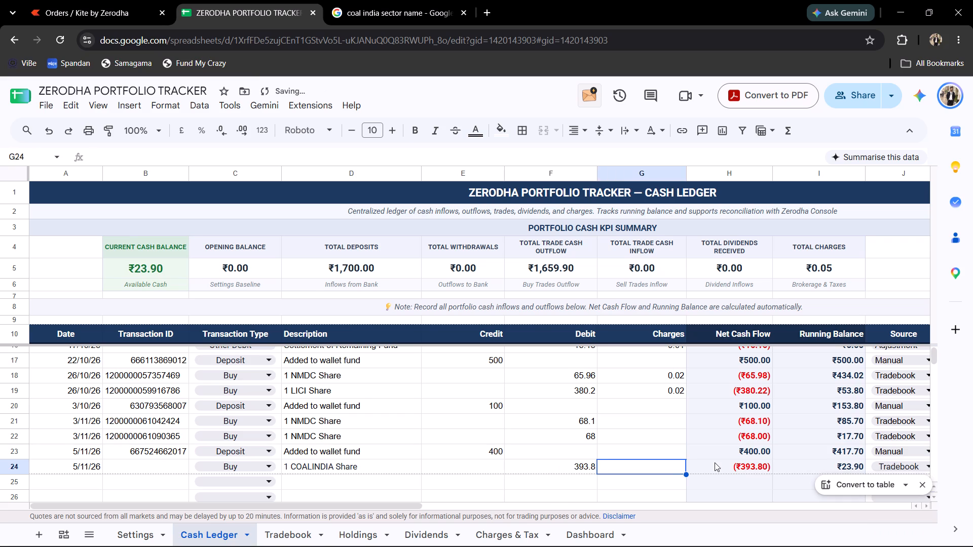
pyautogui.hscroll(-2, 715, 462)
pyautogui.hscroll(1, 657, 484)
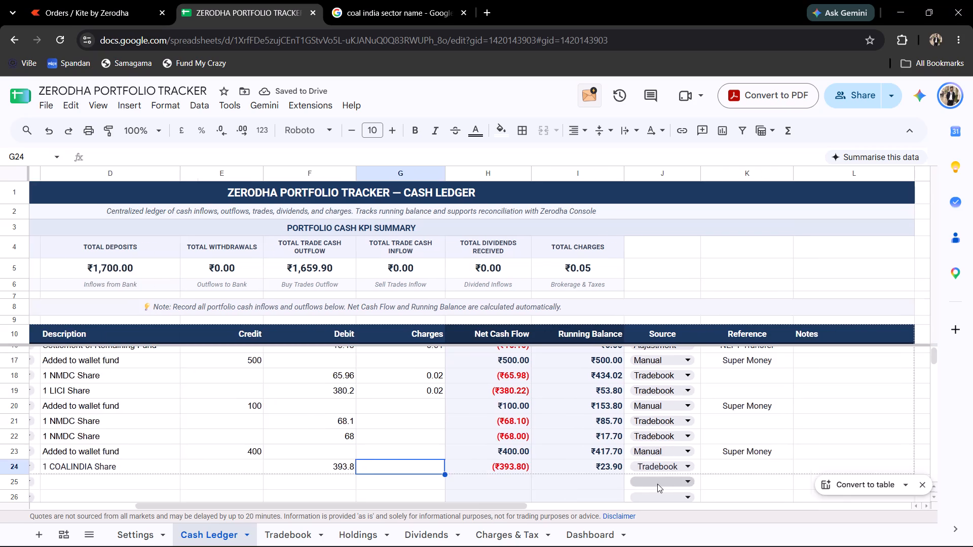
pyautogui.hscroll(1, 657, 484)
pyautogui.click(289, 536)
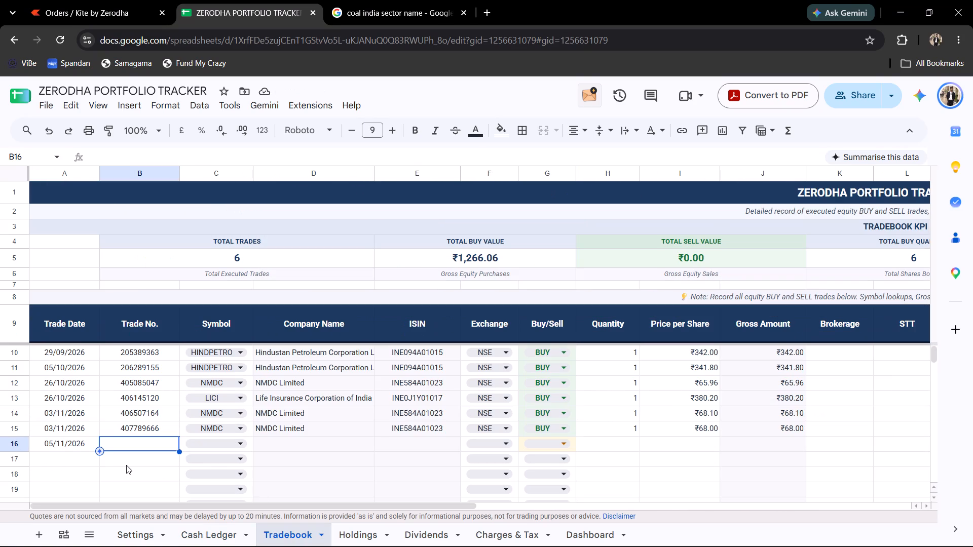
pyautogui.click(126, 465)
pyautogui.click(133, 437)
pyautogui.click(151, 437)
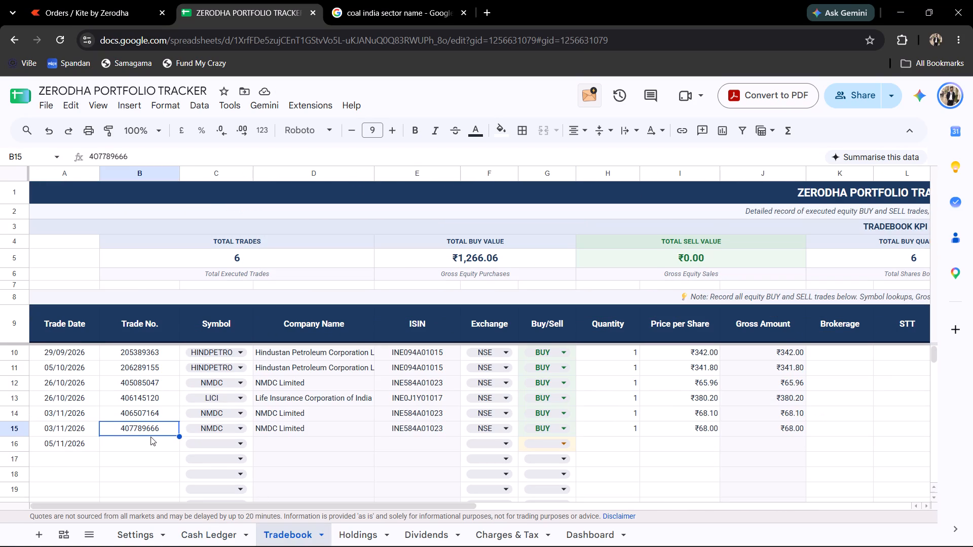
pyautogui.click(151, 443)
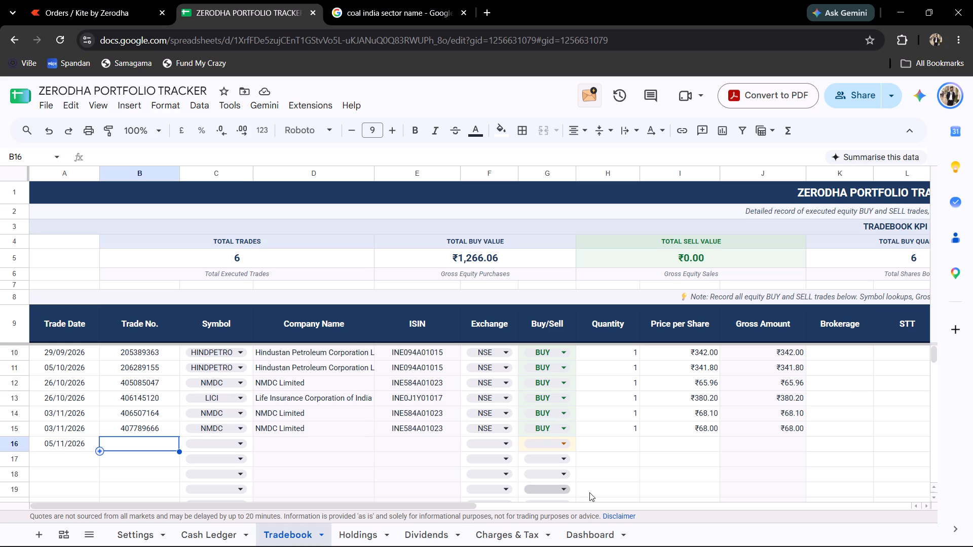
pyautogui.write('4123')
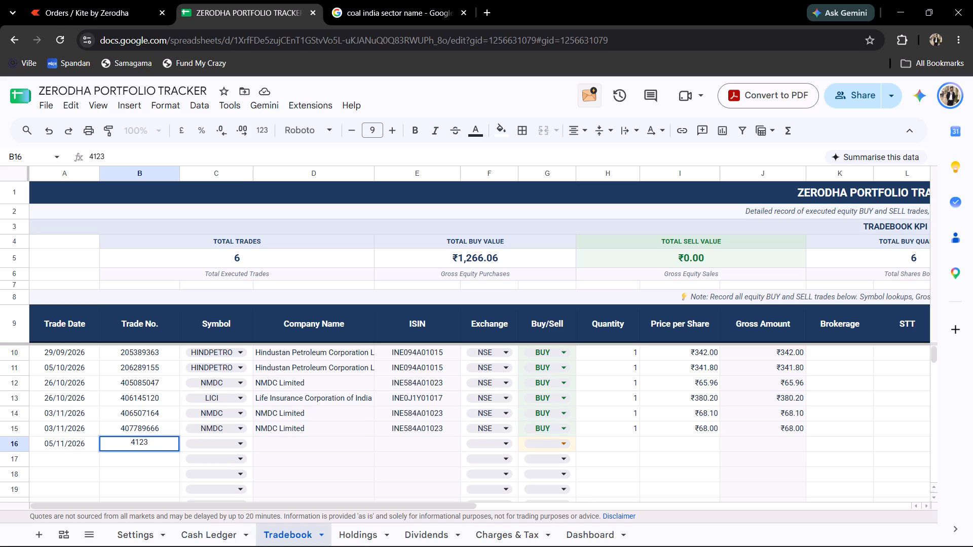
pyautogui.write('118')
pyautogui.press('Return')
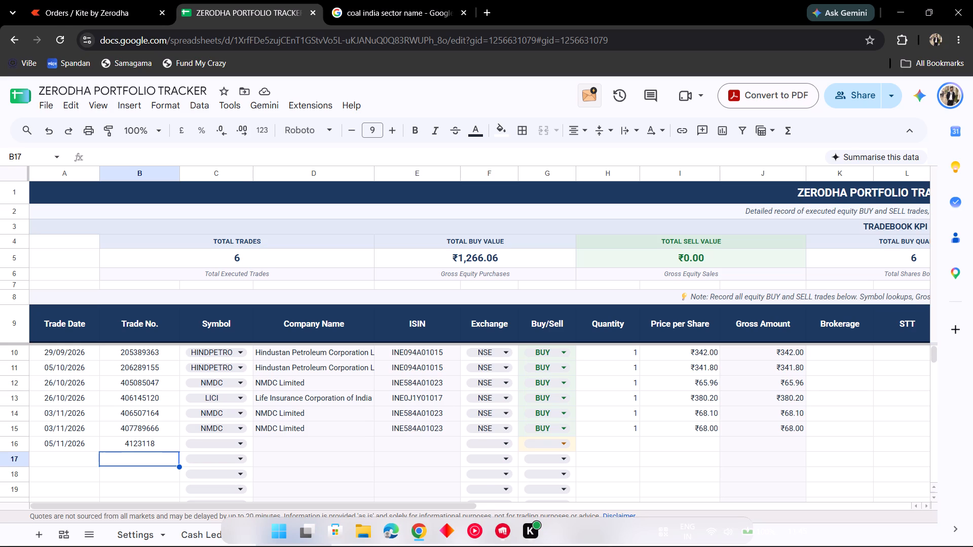
pyautogui.click(137, 444)
# Set Tradebook row 16 to symbol COALINDIA, exchange NSE and trade side BUY.
pyautogui.click(244, 442)
pyautogui.click(233, 422)
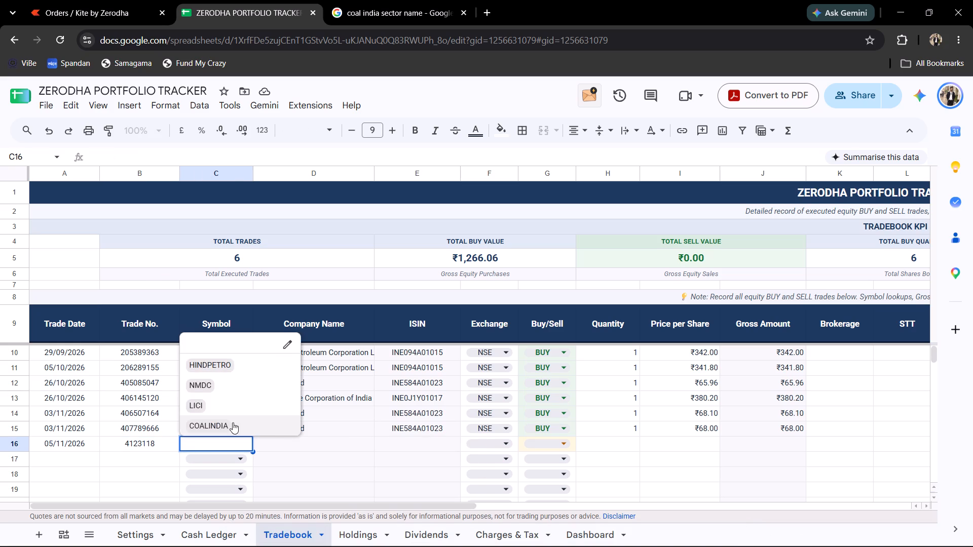
pyautogui.click(492, 447)
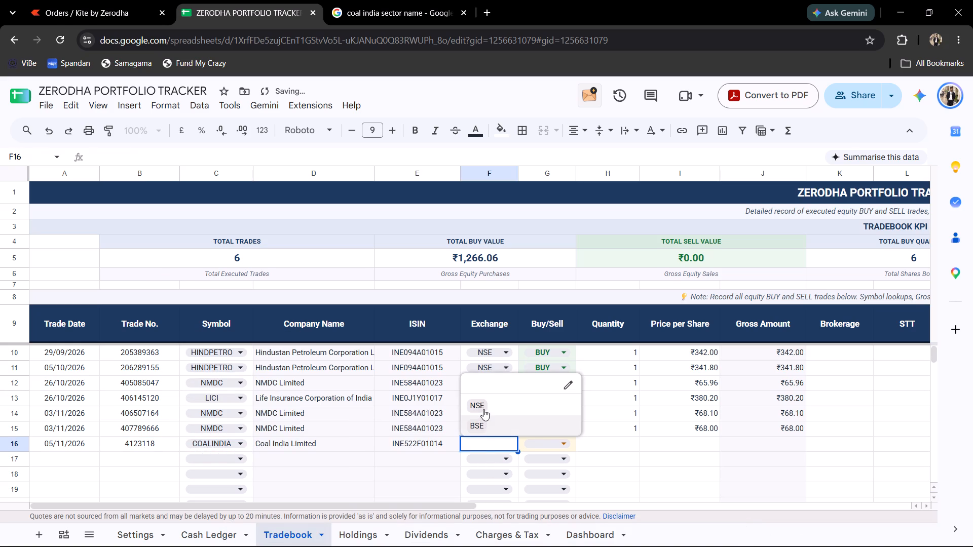
pyautogui.click(484, 409)
pyautogui.click(553, 444)
pyautogui.click(541, 406)
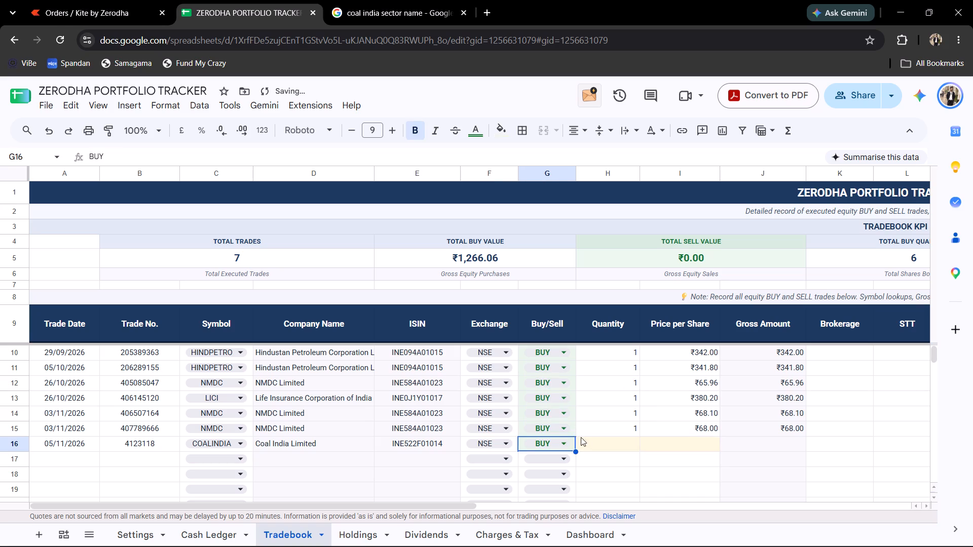
# Enter quantity 1 and price per share 393.80 for the COALINDIA trade in Tradebook row 16.
pyautogui.click(595, 447)
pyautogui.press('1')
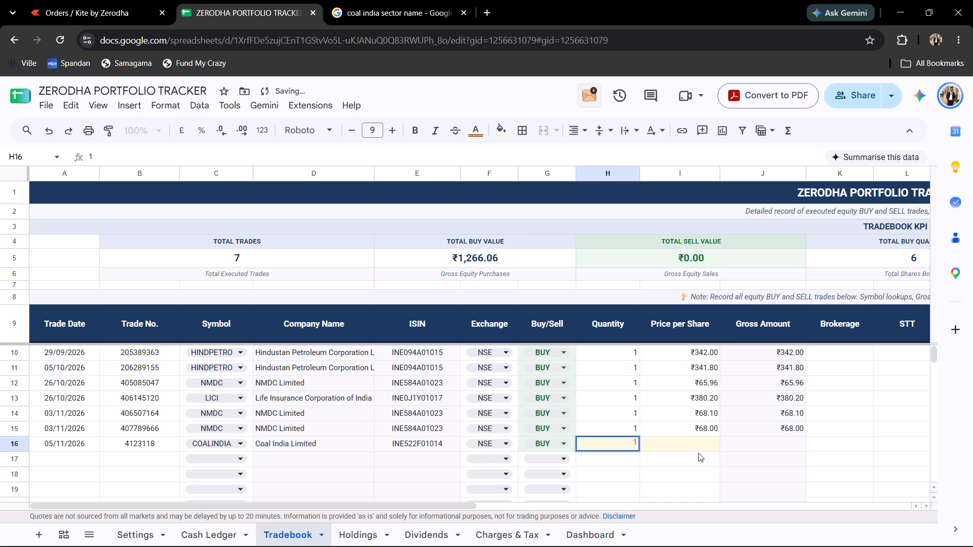
pyautogui.click(706, 451)
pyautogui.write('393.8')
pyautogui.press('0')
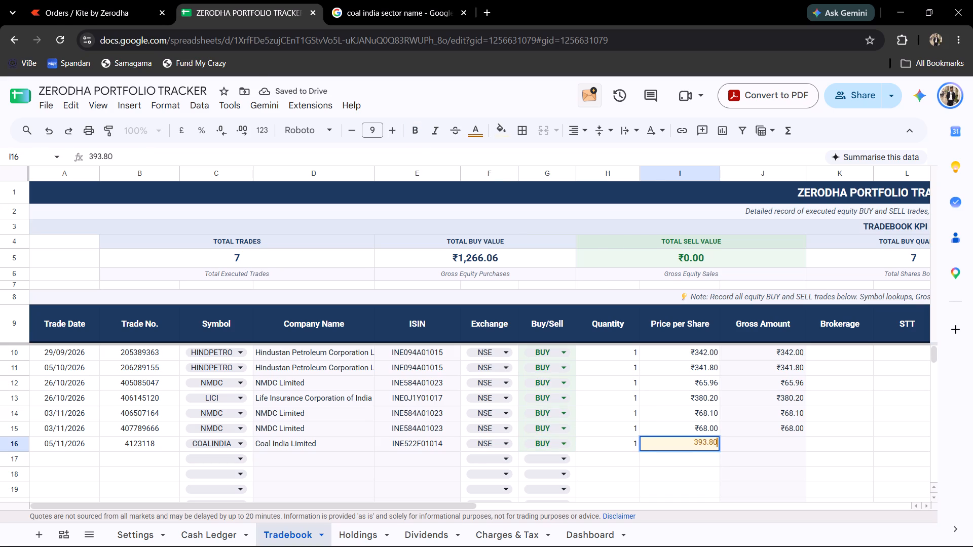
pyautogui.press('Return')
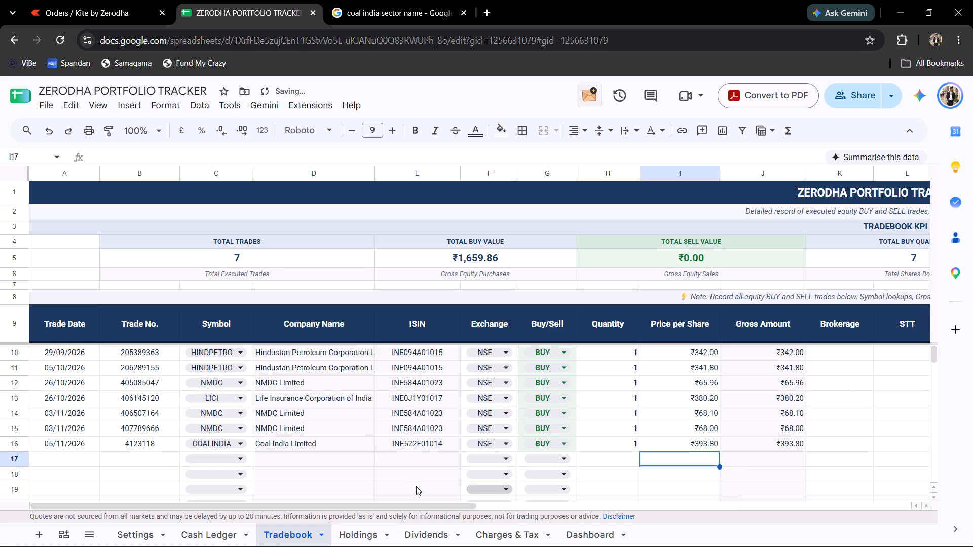
# Set the product type of the COALINDIA trade in Tradebook row 16 to CNC.
pyautogui.moveTo(414, 506); pyautogui.dragTo(826, 540)
pyautogui.click(714, 442)
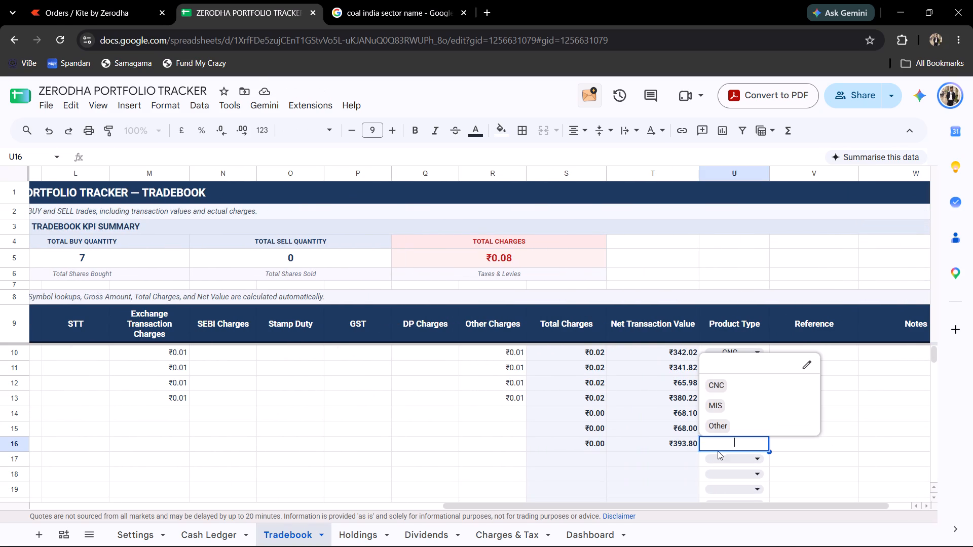
pyautogui.click(723, 385)
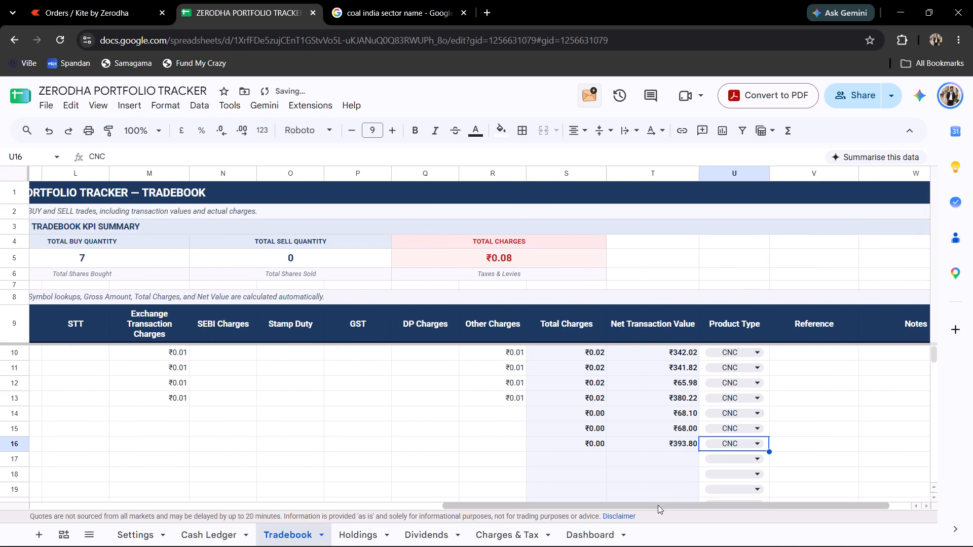
# Review the Holdings, Dividends, Charges & Tax and Dashboard sheets to check how the COALINDIA purchase carries through.
pyautogui.moveTo(628, 509); pyautogui.dragTo(179, 488)
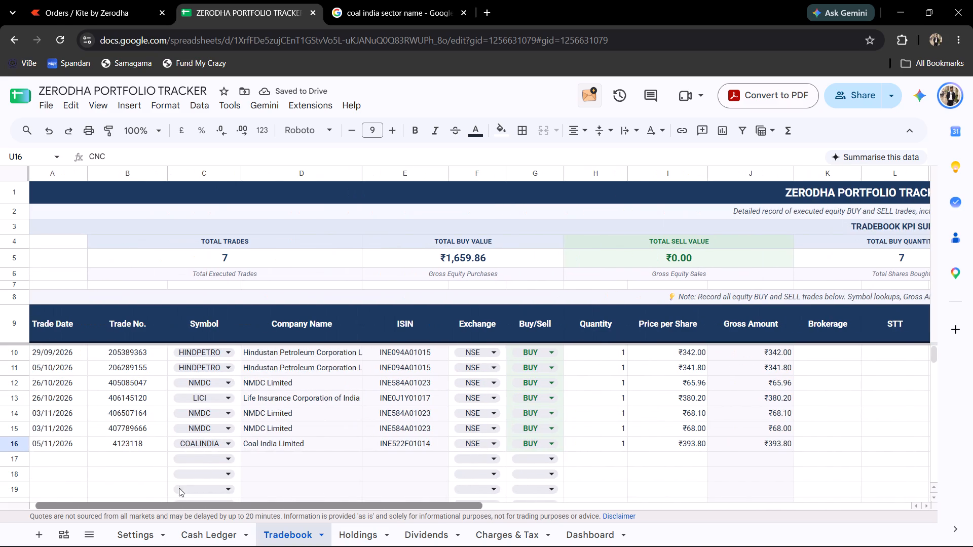
pyautogui.moveTo(179, 488); pyautogui.dragTo(134, 485)
pyautogui.click(355, 534)
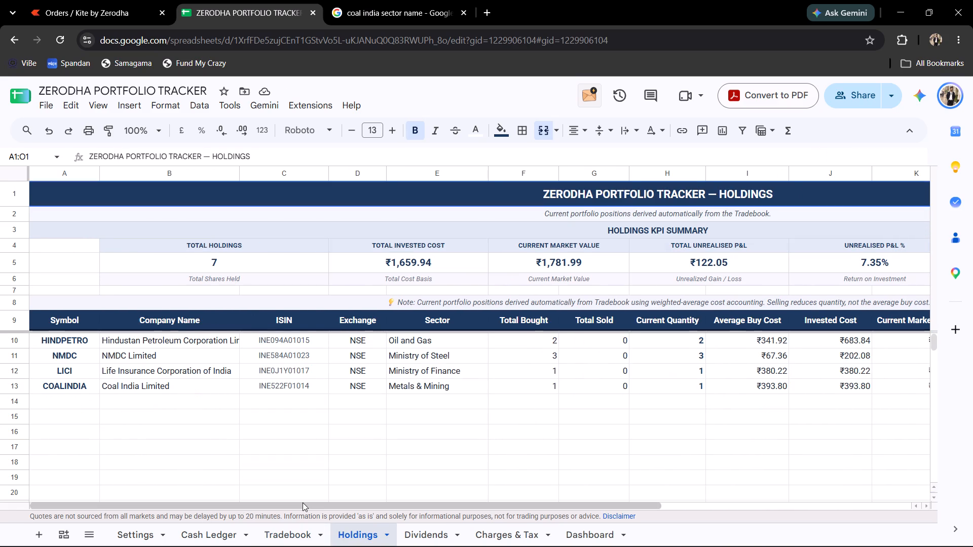
pyautogui.moveTo(303, 502); pyautogui.dragTo(771, 546)
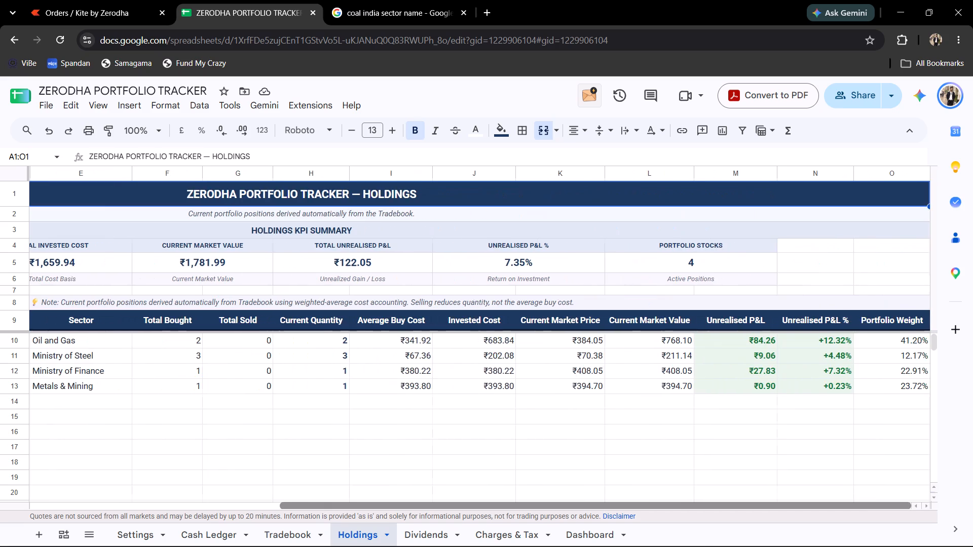
pyautogui.moveTo(771, 546); pyautogui.dragTo(146, 546)
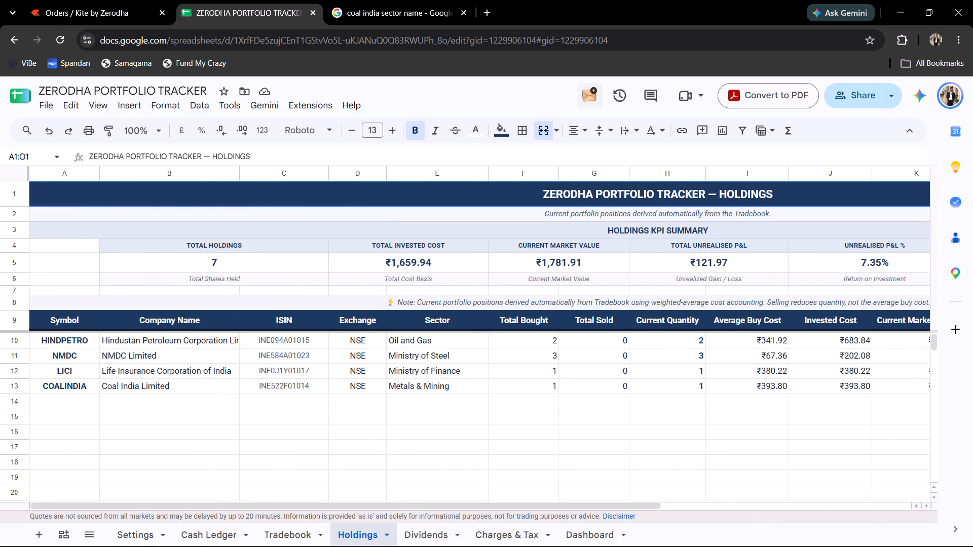
pyautogui.click(414, 532)
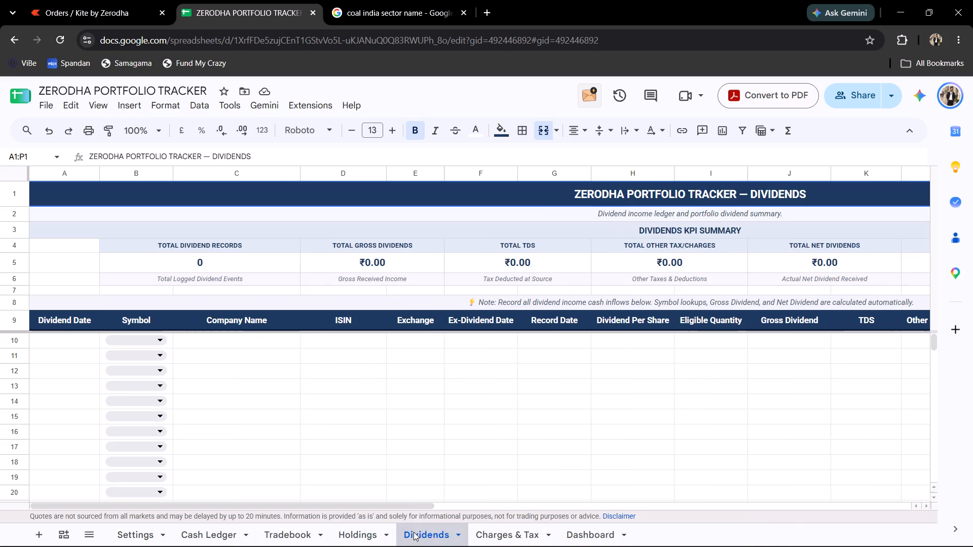
pyautogui.moveTo(408, 509); pyautogui.dragTo(324, 501)
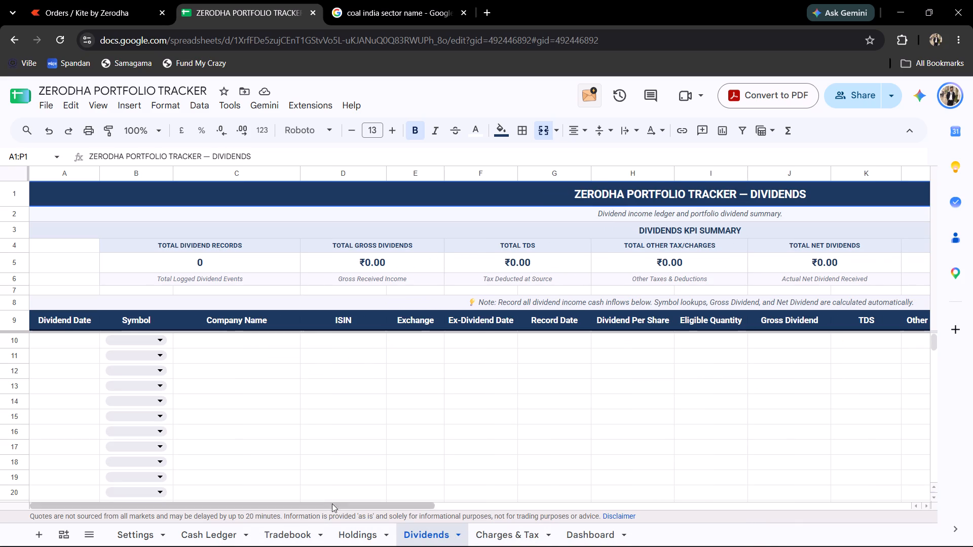
pyautogui.click(482, 533)
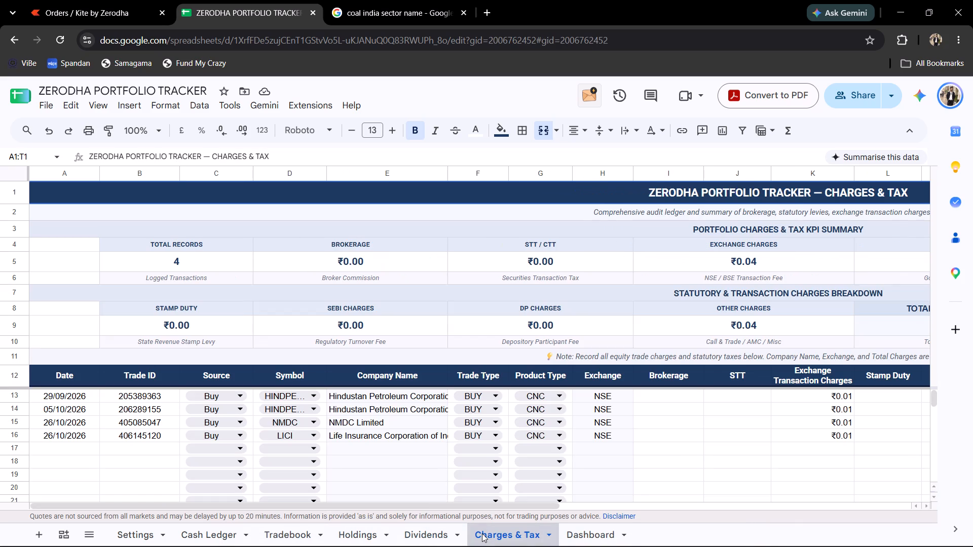
pyautogui.click(566, 537)
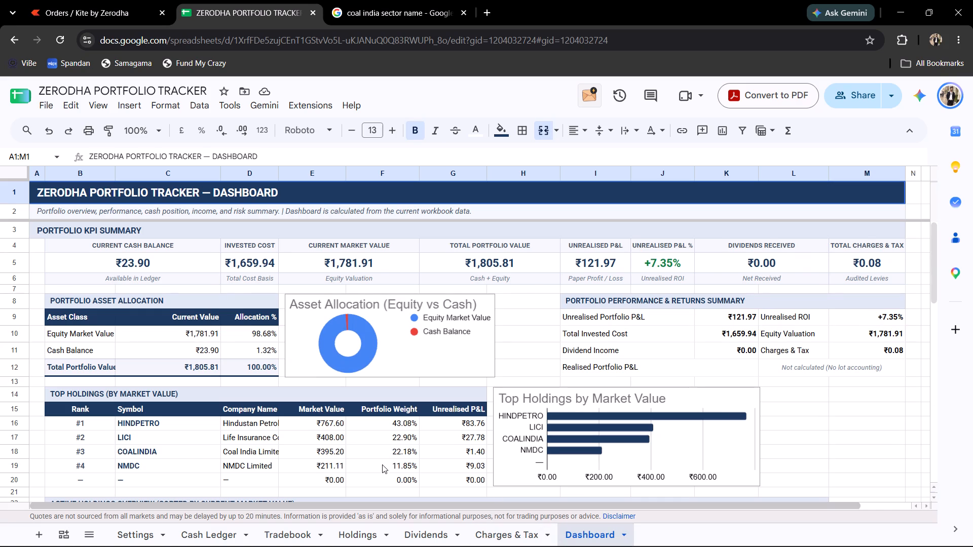
pyautogui.scroll(-1, 369, 467)
pyautogui.scroll(2, 369, 467)
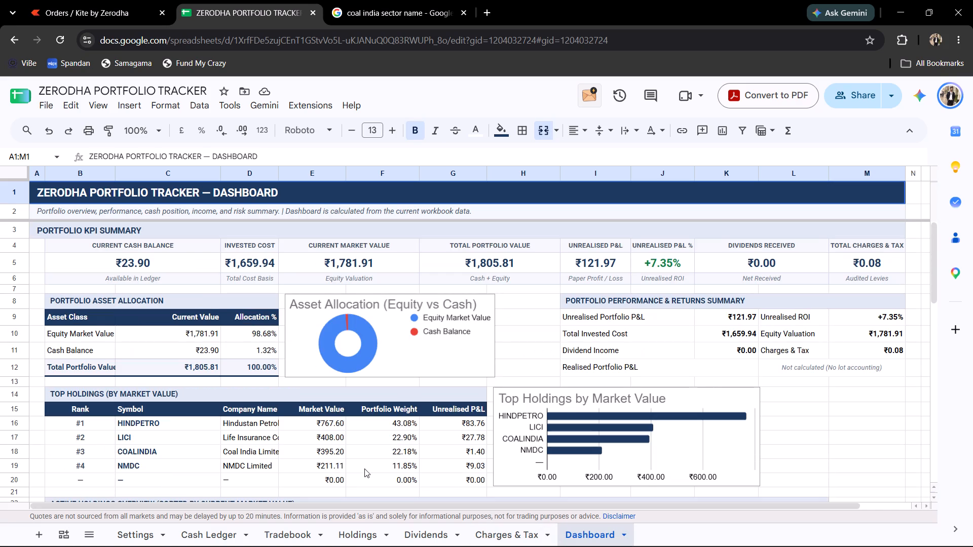
pyautogui.scroll(-1, 364, 481)
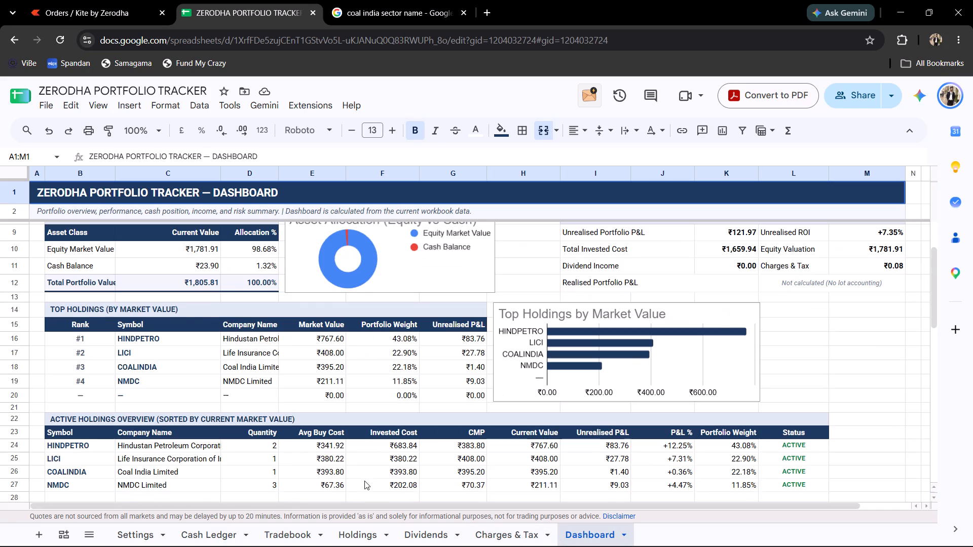
pyautogui.scroll(1, 364, 481)
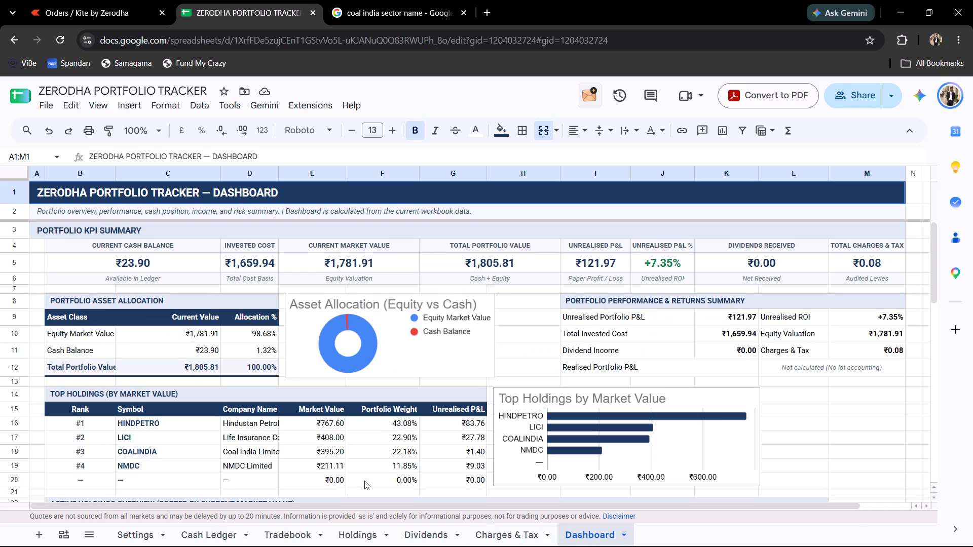
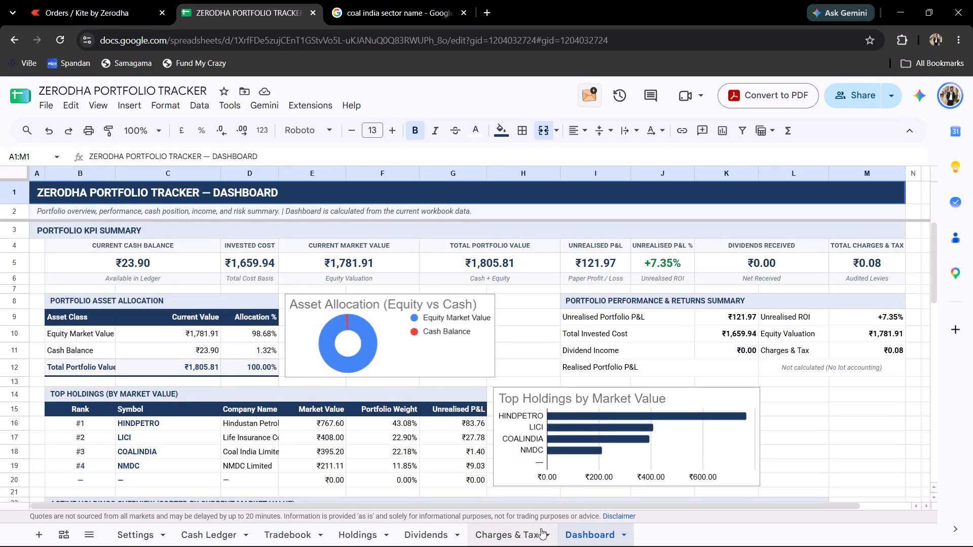
# Recheck the Dashboard, Charges & Tax, Dividends and Holdings sheets for how the COALINDIA purchase is reflected.
pyautogui.click(511, 529)
pyautogui.click(585, 545)
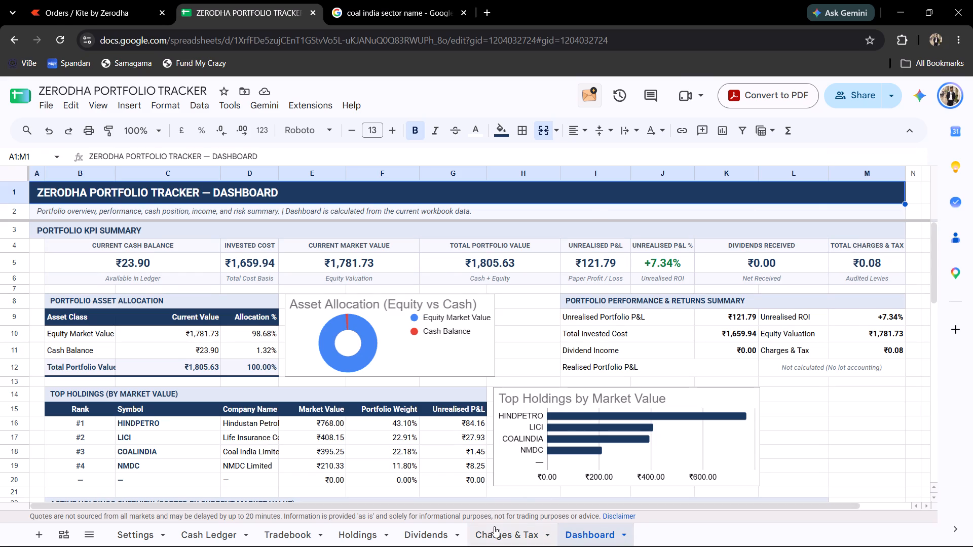
pyautogui.click(488, 531)
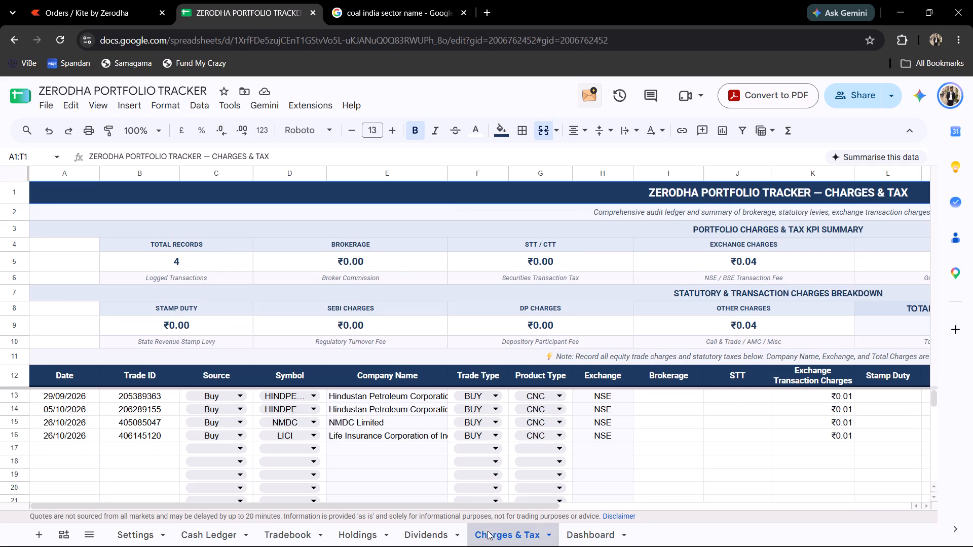
pyautogui.click(413, 532)
pyautogui.click(360, 545)
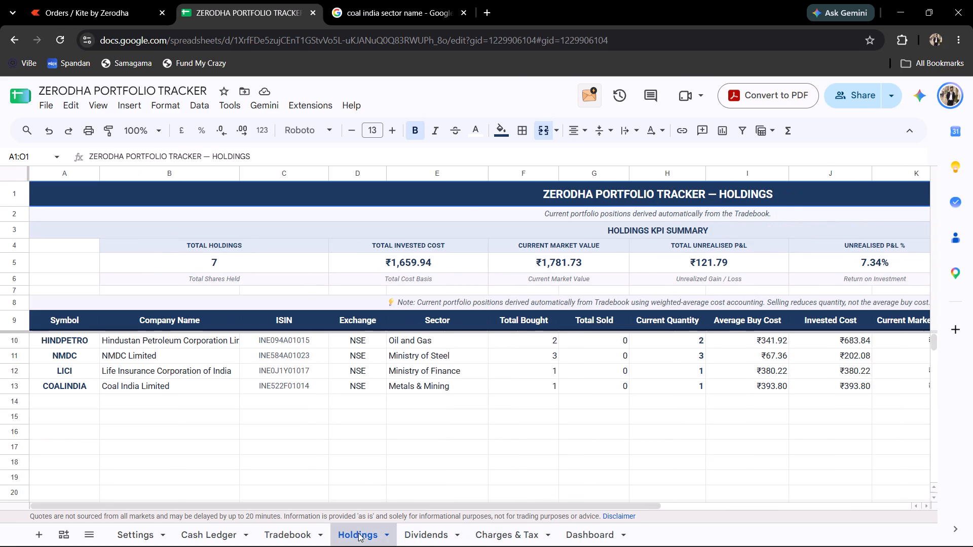